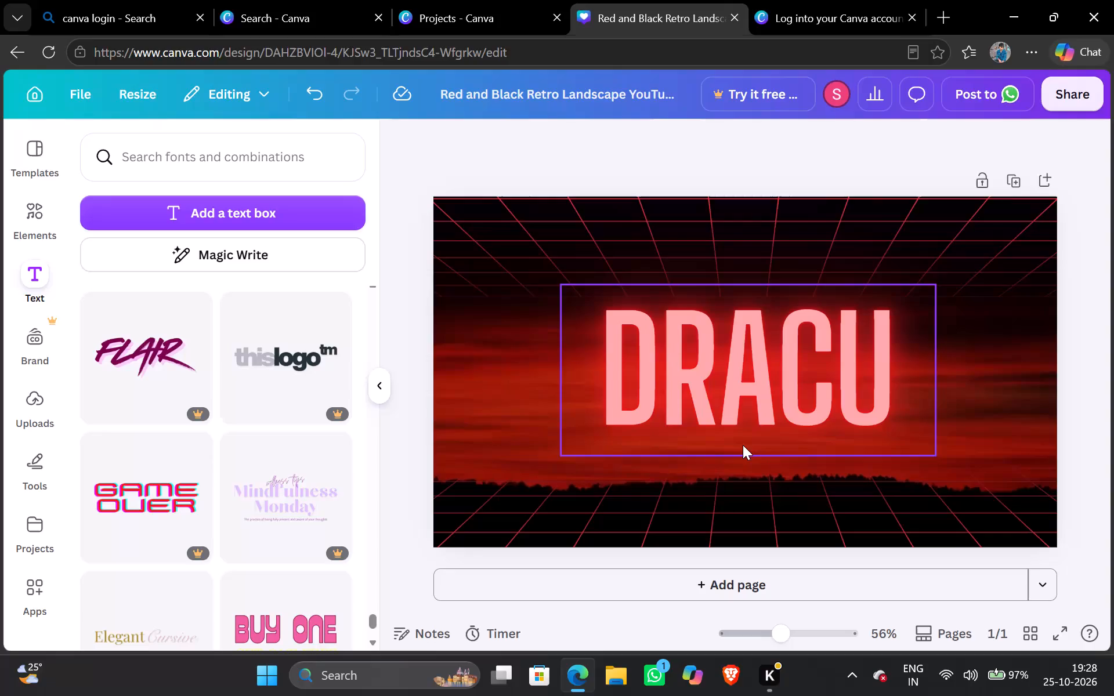
Browse the font combinations for a text style that suits the DRACU thumbnail.
{"action": "scroll", "coordinate": [743, 445], "scroll_direction": "down", "scroll_amount": 2}
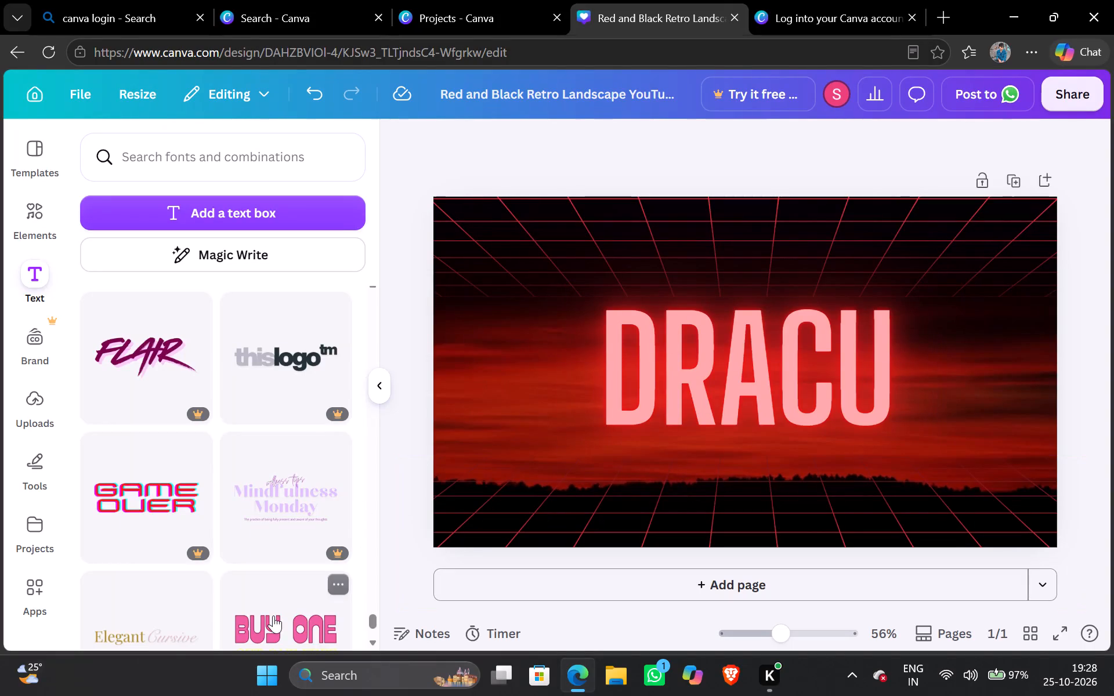
{"action": "scroll", "coordinate": [273, 615], "scroll_direction": "down", "scroll_amount": 6}
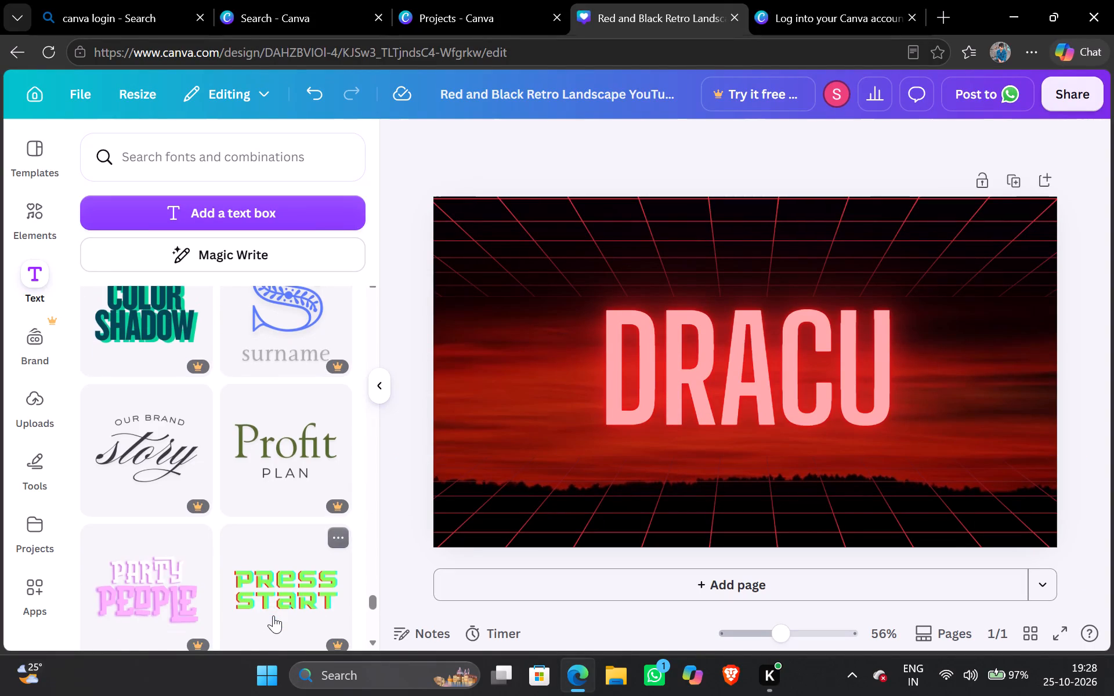
{"action": "scroll", "coordinate": [273, 615], "scroll_direction": "down", "scroll_amount": 9}
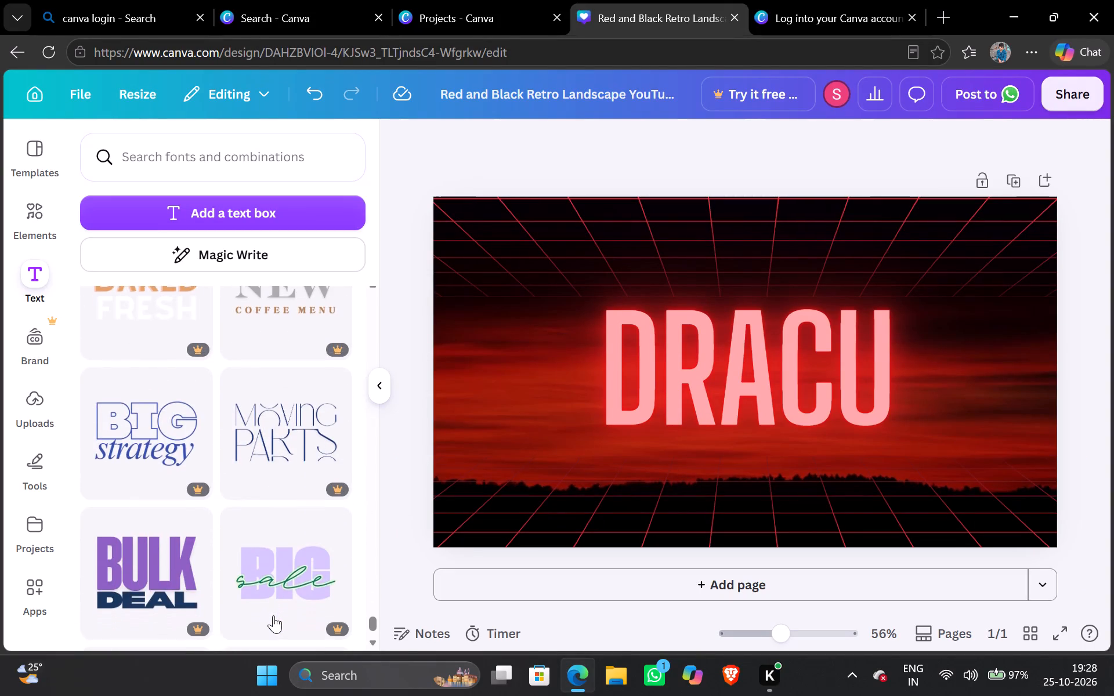
{"action": "scroll", "coordinate": [273, 615], "scroll_direction": "down", "scroll_amount": 3}
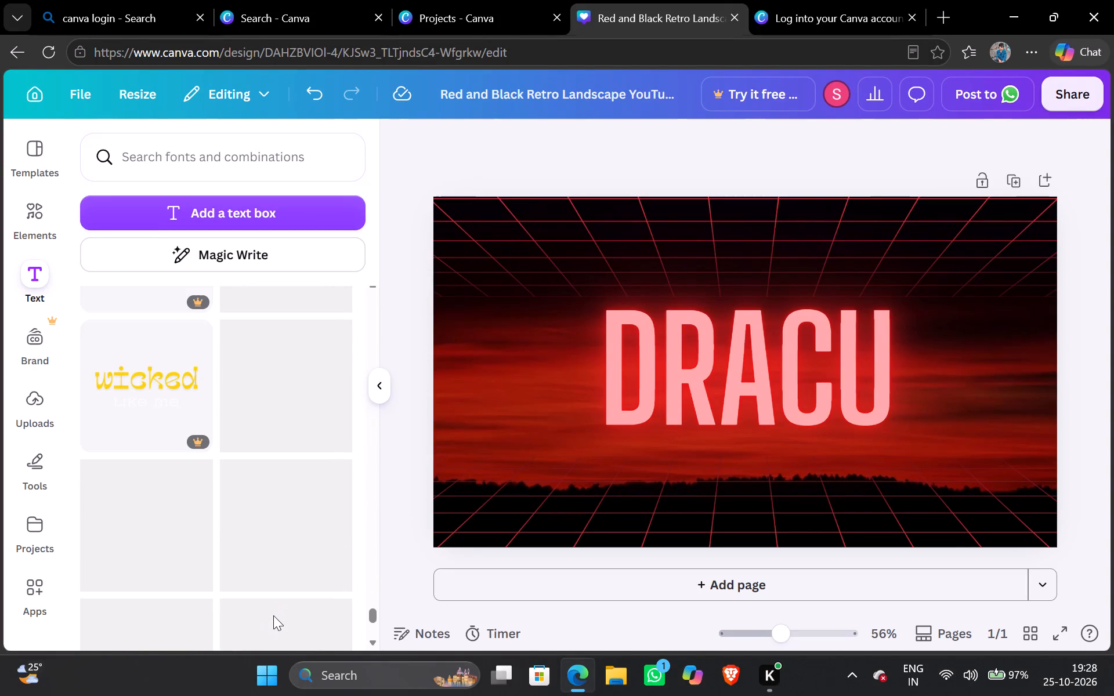
{"action": "scroll", "coordinate": [273, 615], "scroll_direction": "down", "scroll_amount": 7}
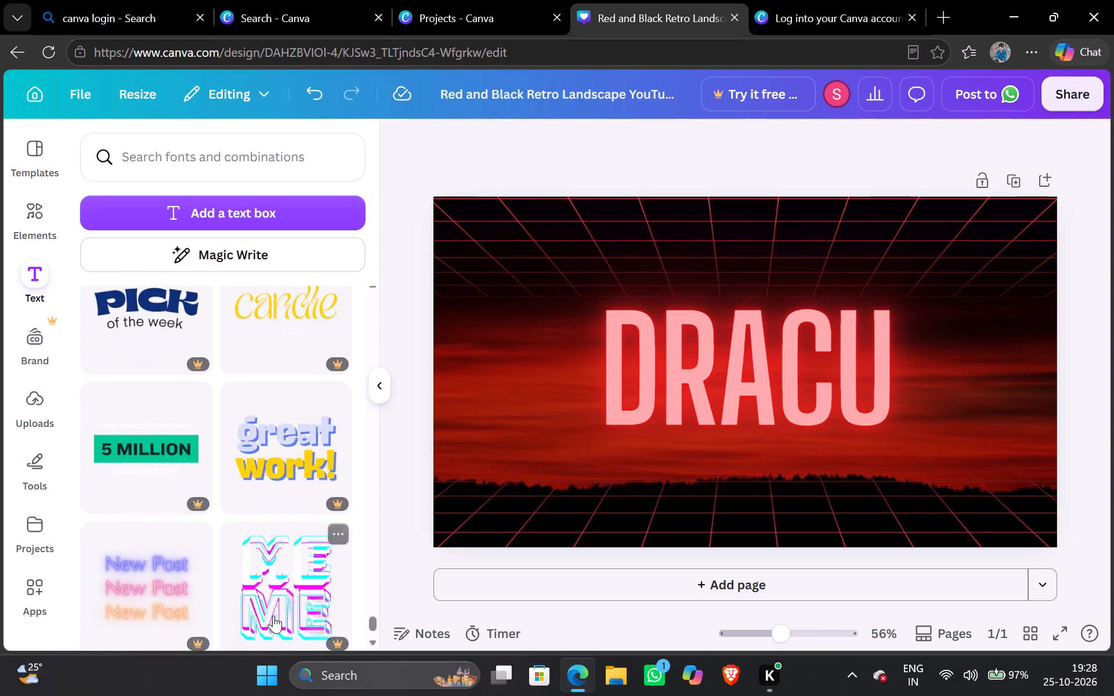
{"action": "scroll", "coordinate": [273, 615], "scroll_direction": "down", "scroll_amount": 4}
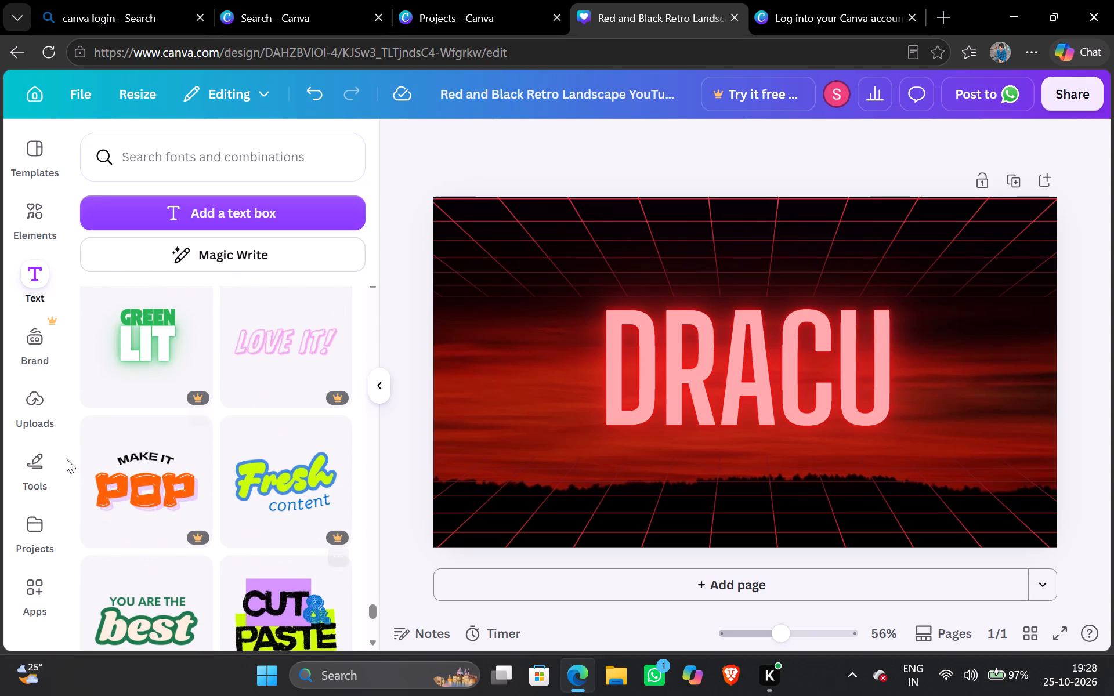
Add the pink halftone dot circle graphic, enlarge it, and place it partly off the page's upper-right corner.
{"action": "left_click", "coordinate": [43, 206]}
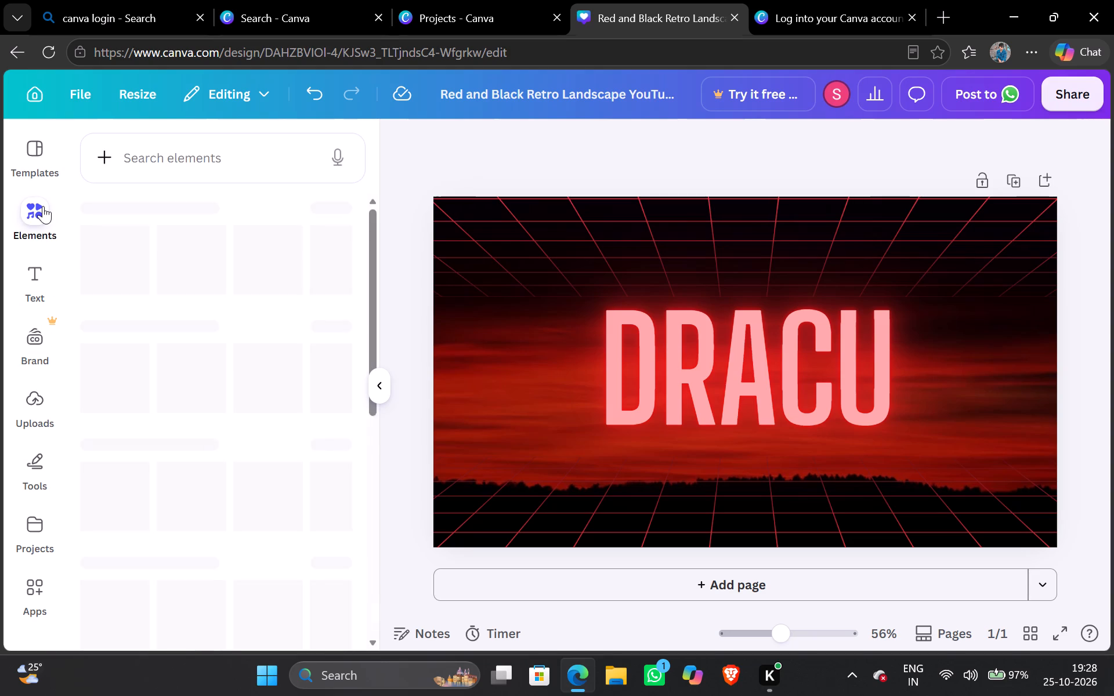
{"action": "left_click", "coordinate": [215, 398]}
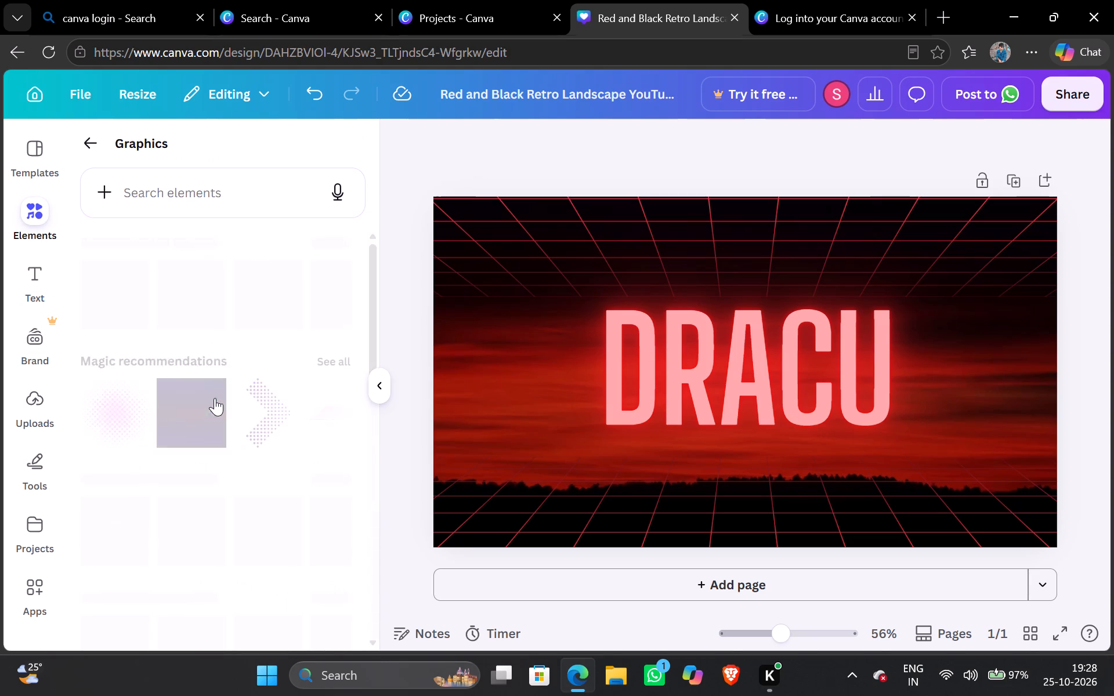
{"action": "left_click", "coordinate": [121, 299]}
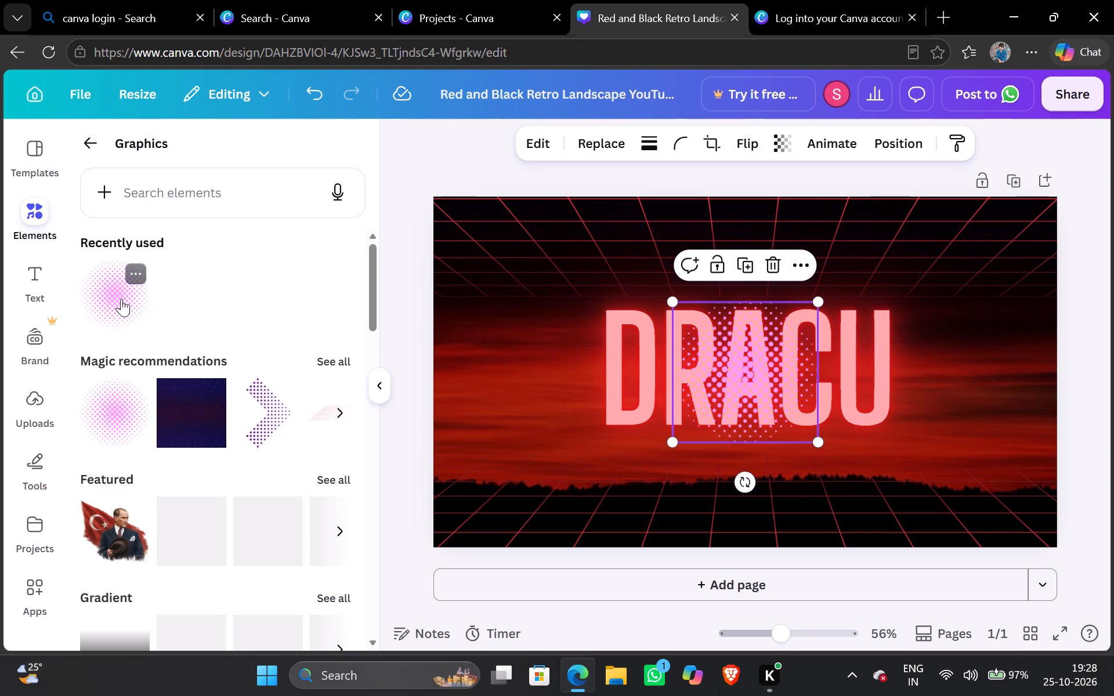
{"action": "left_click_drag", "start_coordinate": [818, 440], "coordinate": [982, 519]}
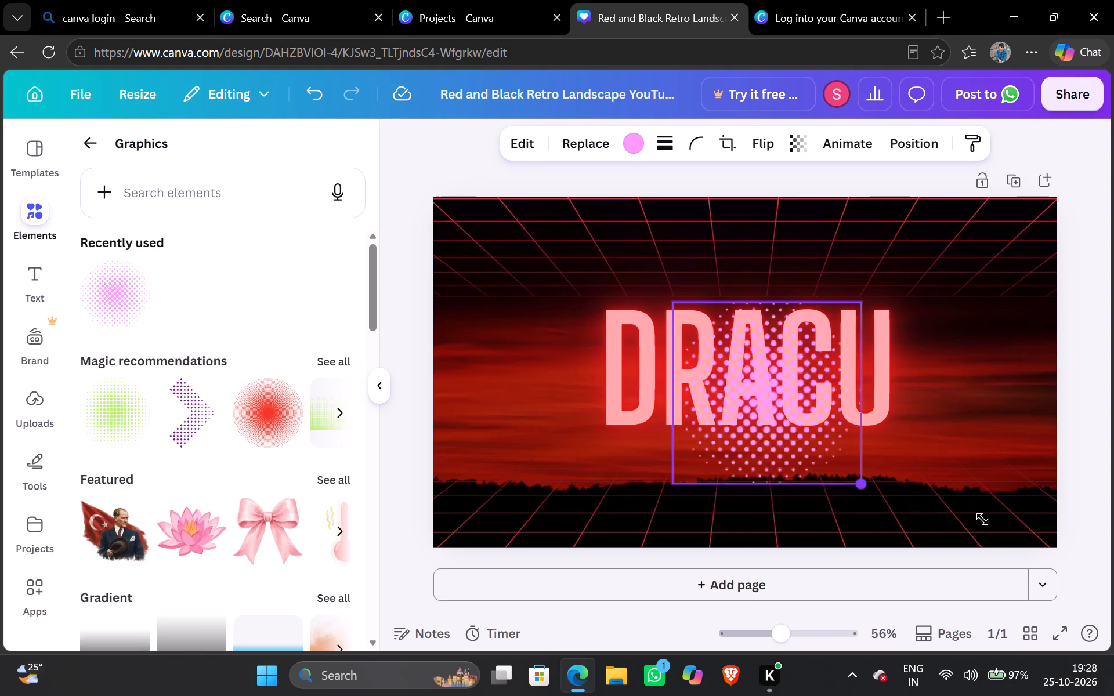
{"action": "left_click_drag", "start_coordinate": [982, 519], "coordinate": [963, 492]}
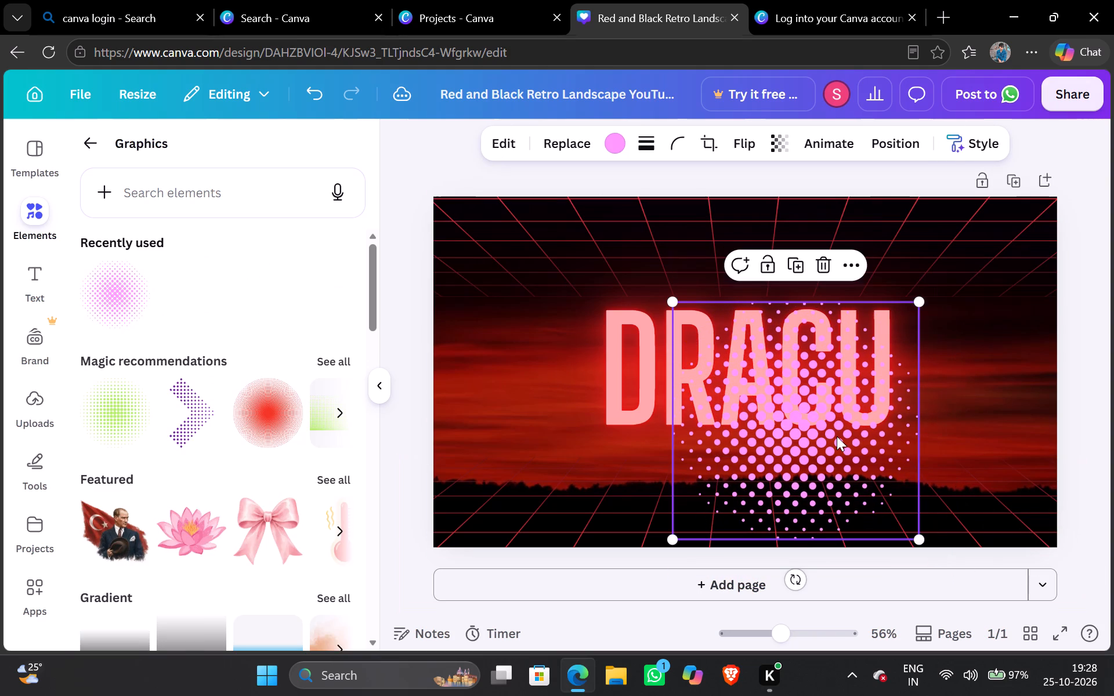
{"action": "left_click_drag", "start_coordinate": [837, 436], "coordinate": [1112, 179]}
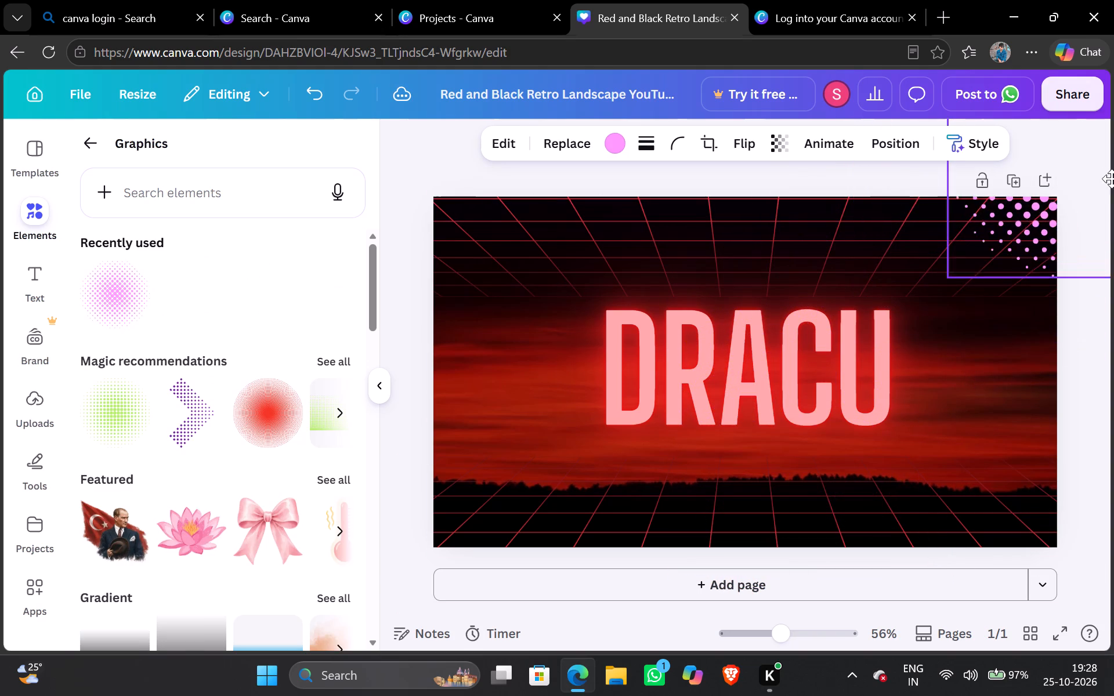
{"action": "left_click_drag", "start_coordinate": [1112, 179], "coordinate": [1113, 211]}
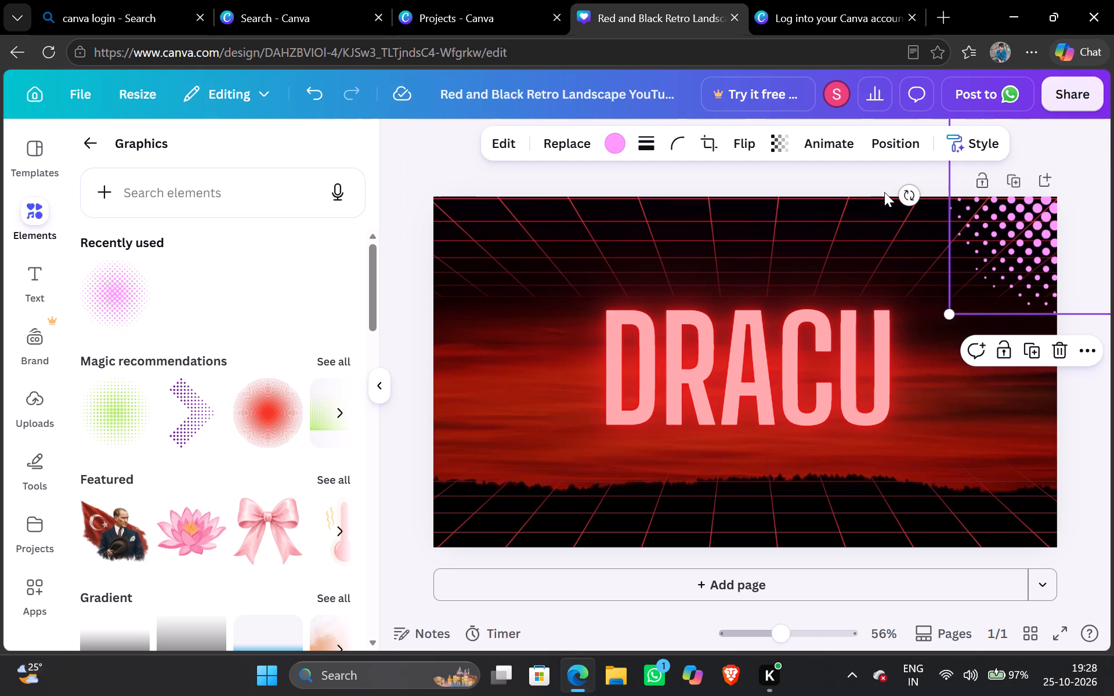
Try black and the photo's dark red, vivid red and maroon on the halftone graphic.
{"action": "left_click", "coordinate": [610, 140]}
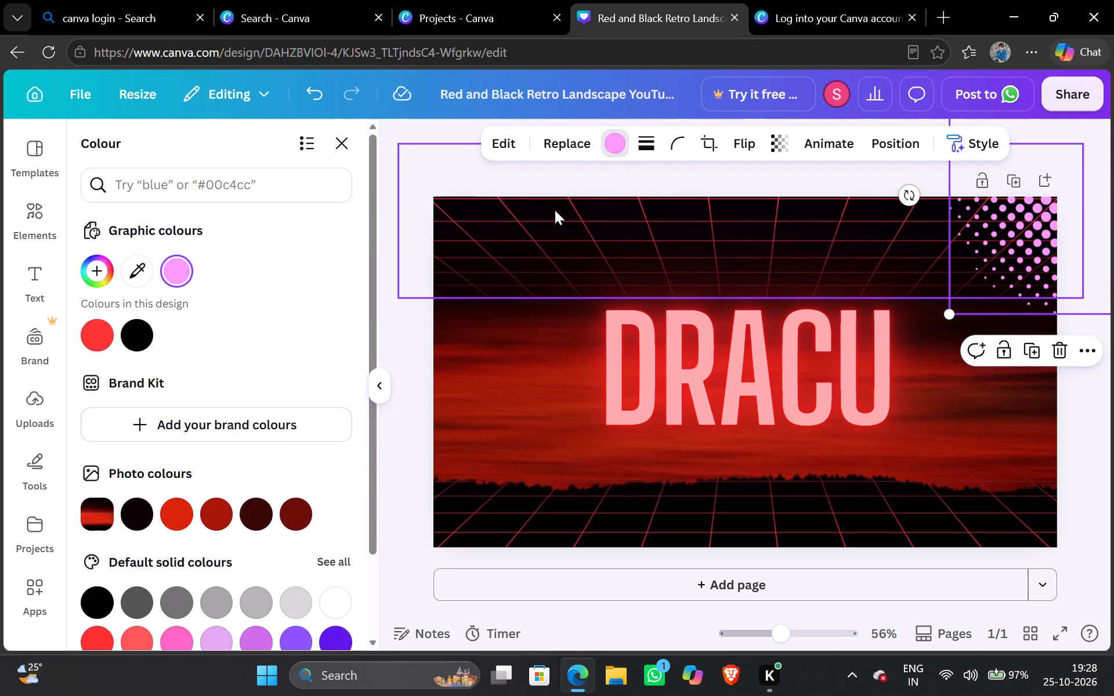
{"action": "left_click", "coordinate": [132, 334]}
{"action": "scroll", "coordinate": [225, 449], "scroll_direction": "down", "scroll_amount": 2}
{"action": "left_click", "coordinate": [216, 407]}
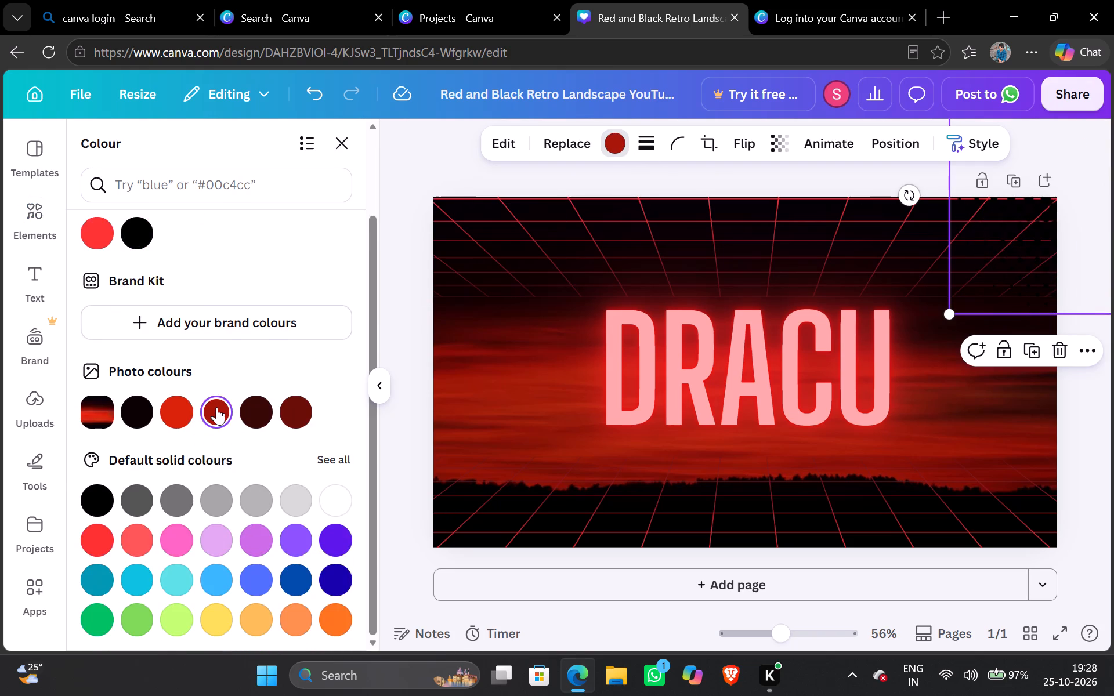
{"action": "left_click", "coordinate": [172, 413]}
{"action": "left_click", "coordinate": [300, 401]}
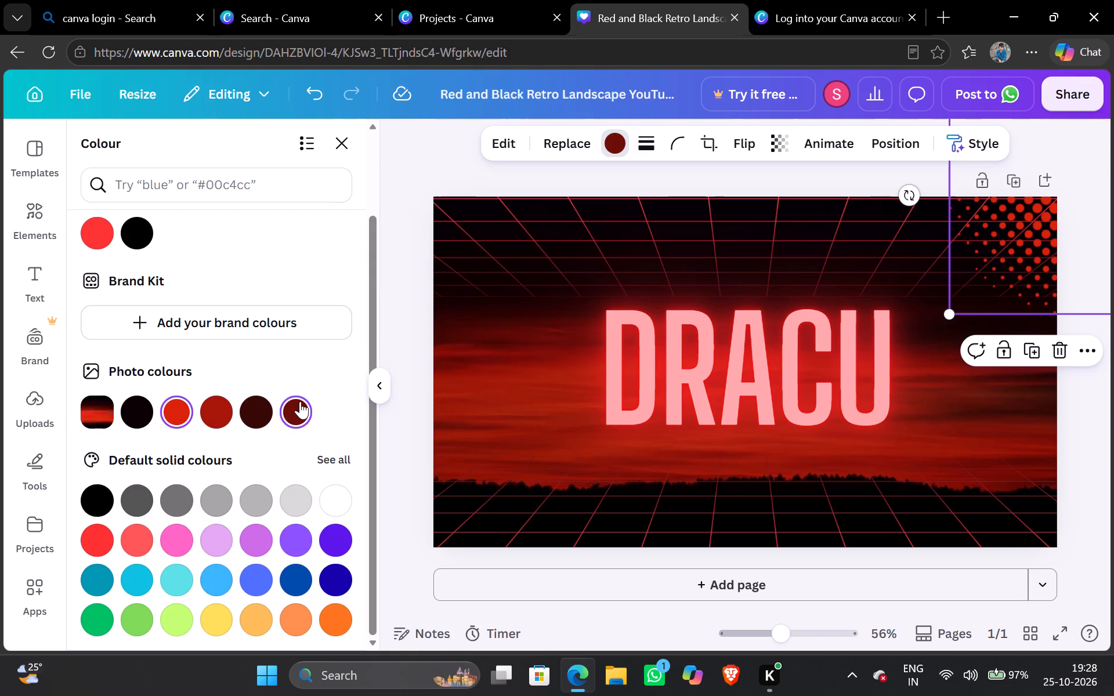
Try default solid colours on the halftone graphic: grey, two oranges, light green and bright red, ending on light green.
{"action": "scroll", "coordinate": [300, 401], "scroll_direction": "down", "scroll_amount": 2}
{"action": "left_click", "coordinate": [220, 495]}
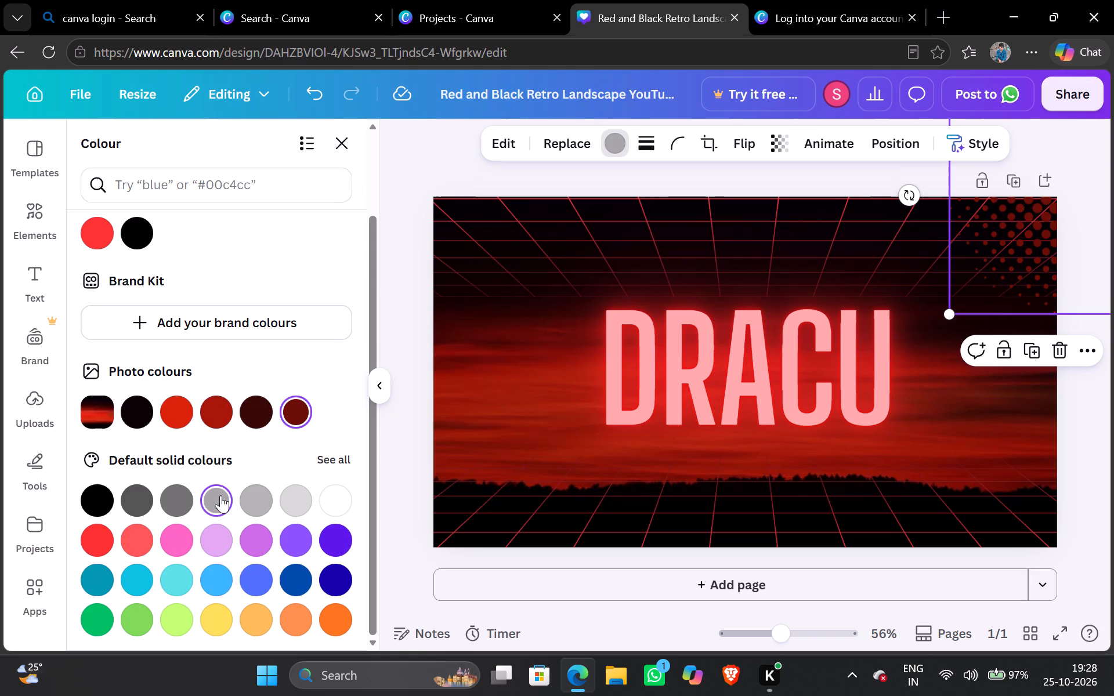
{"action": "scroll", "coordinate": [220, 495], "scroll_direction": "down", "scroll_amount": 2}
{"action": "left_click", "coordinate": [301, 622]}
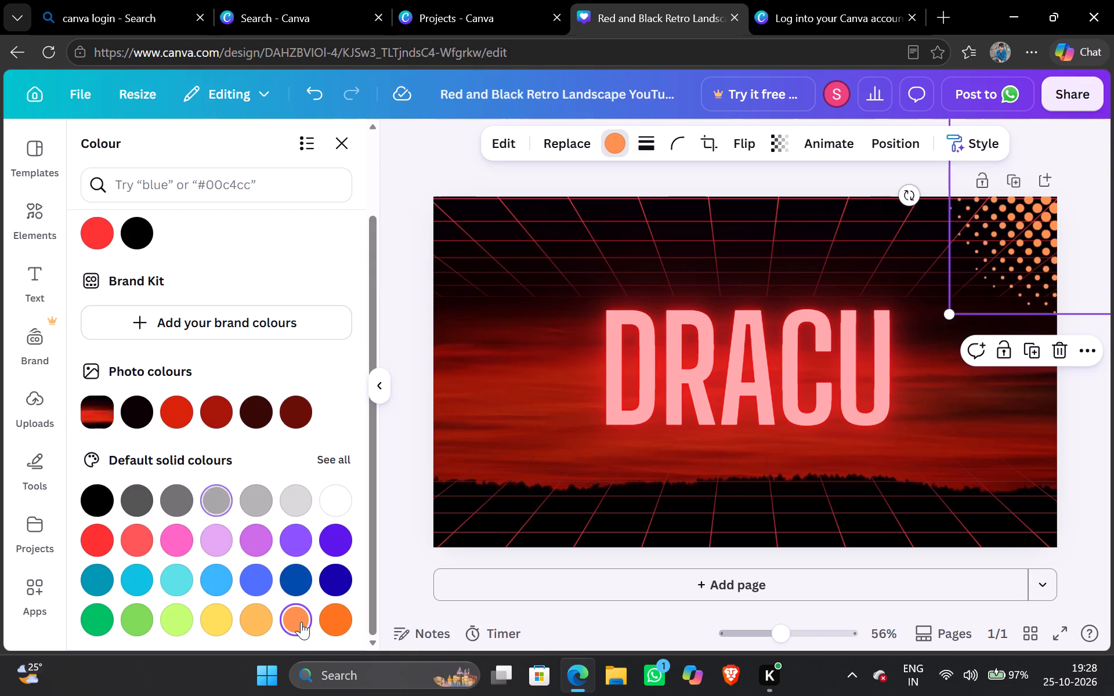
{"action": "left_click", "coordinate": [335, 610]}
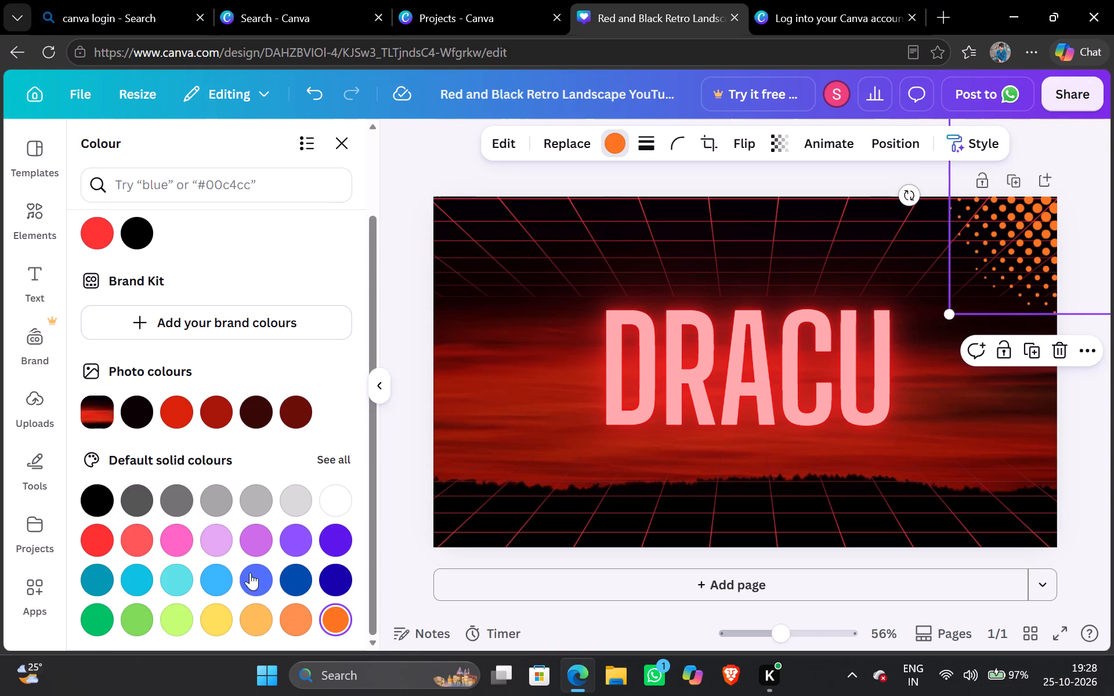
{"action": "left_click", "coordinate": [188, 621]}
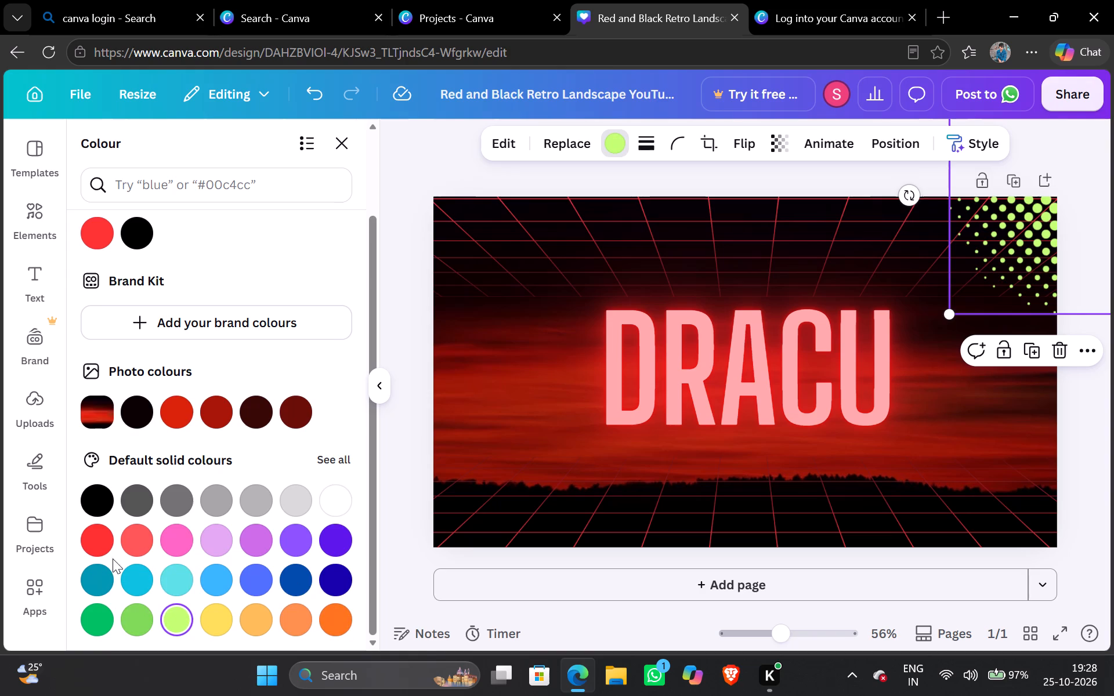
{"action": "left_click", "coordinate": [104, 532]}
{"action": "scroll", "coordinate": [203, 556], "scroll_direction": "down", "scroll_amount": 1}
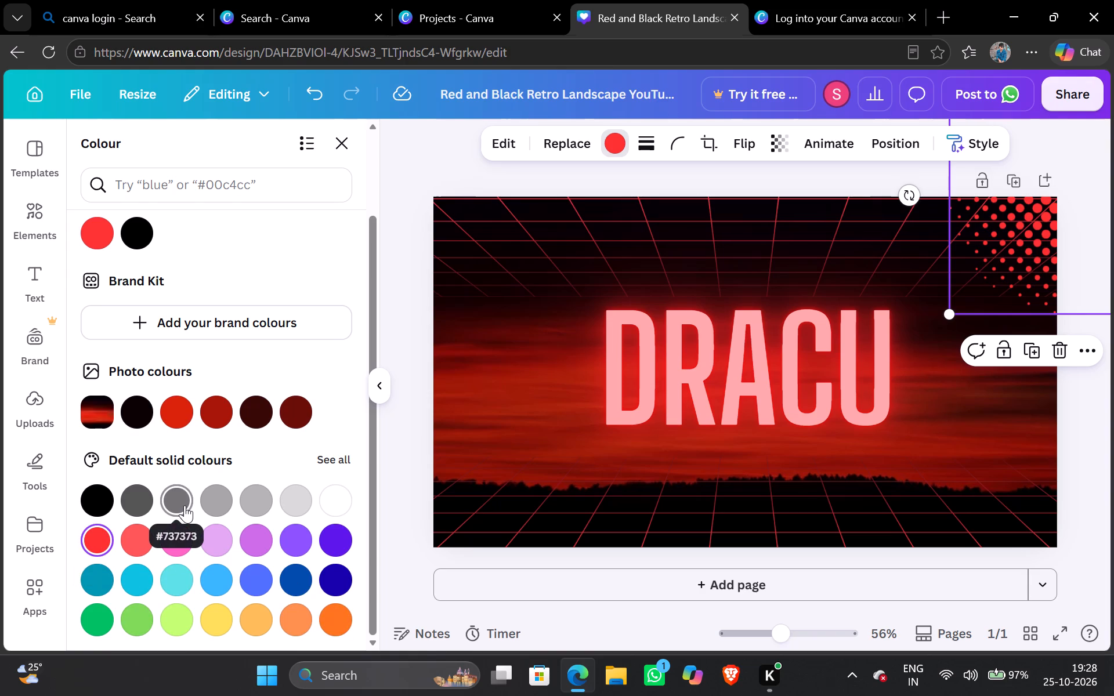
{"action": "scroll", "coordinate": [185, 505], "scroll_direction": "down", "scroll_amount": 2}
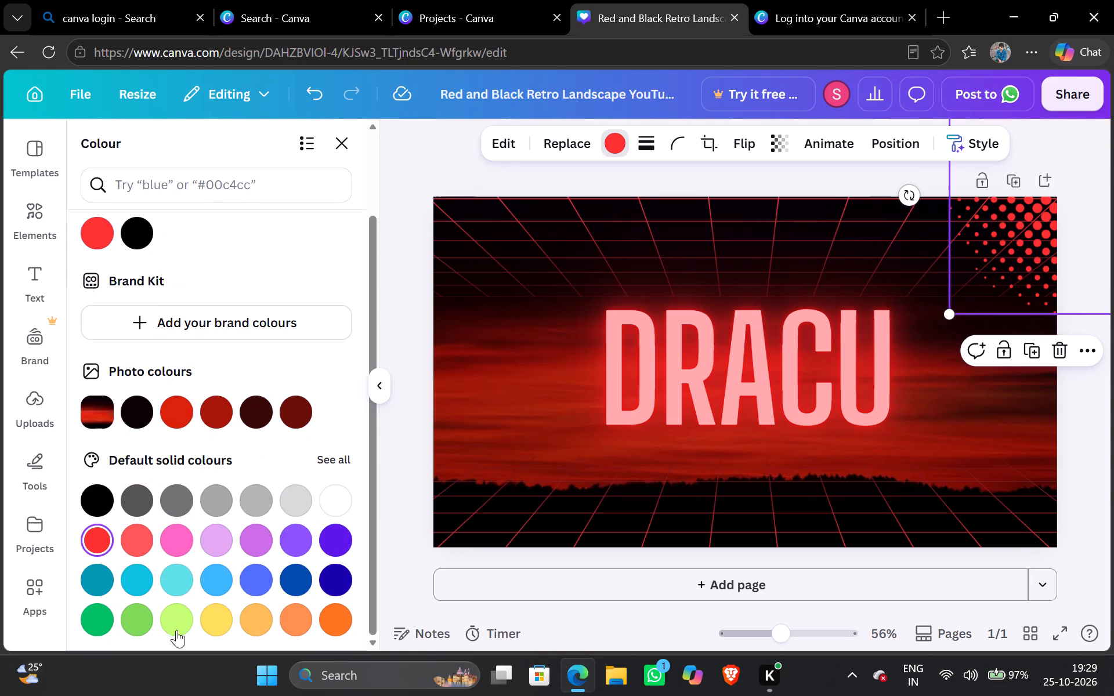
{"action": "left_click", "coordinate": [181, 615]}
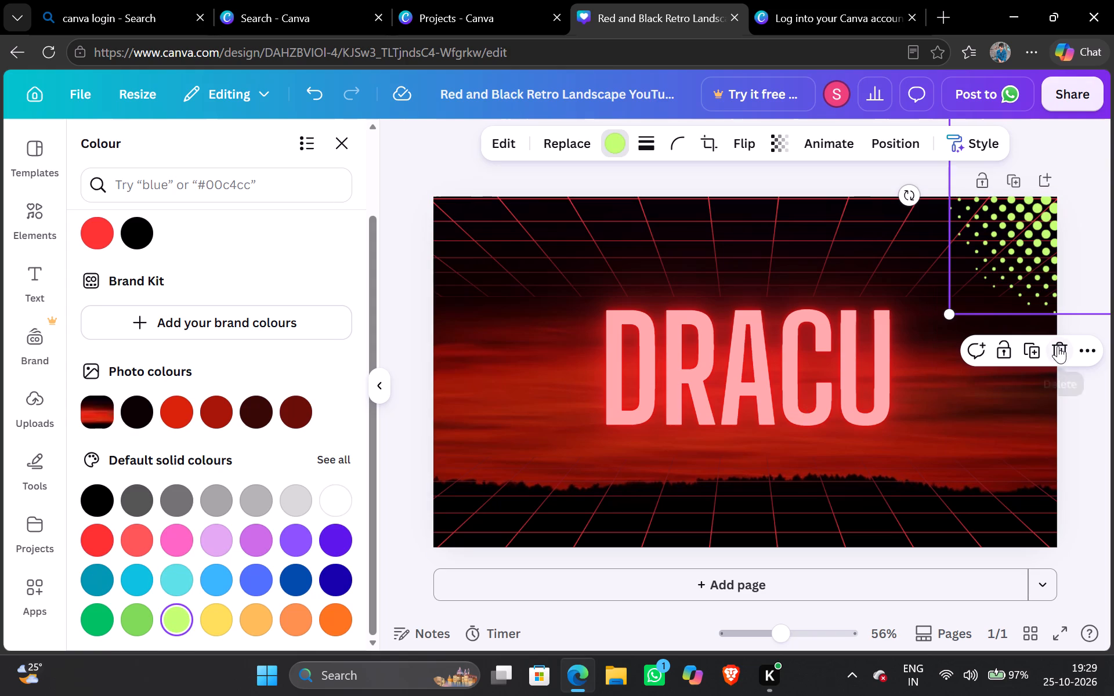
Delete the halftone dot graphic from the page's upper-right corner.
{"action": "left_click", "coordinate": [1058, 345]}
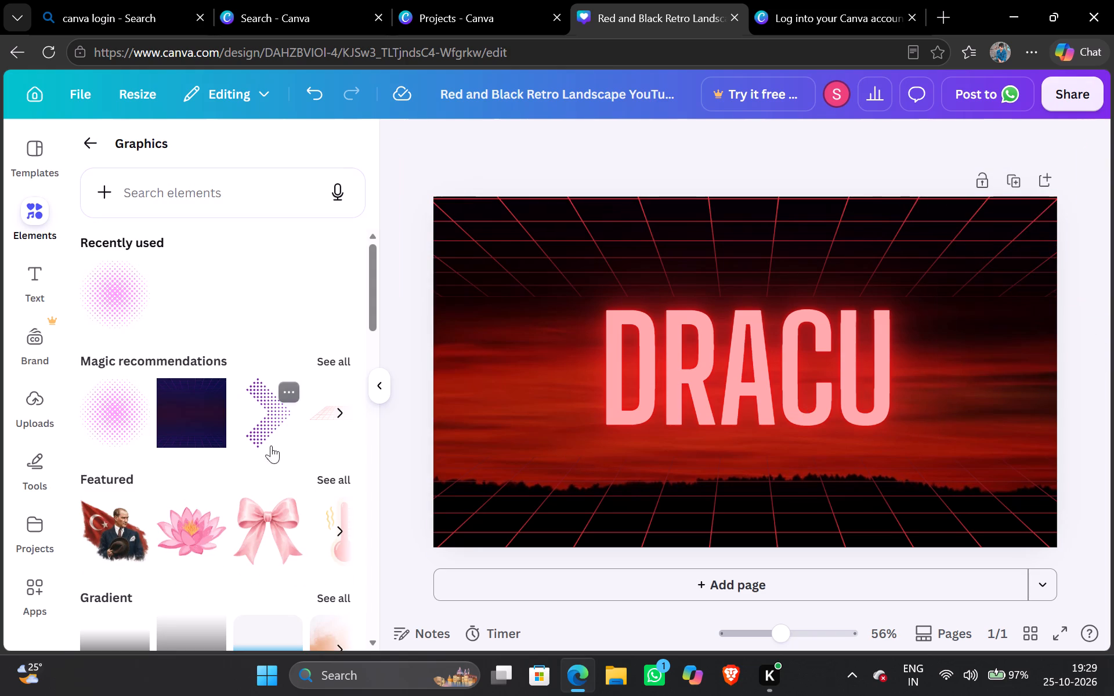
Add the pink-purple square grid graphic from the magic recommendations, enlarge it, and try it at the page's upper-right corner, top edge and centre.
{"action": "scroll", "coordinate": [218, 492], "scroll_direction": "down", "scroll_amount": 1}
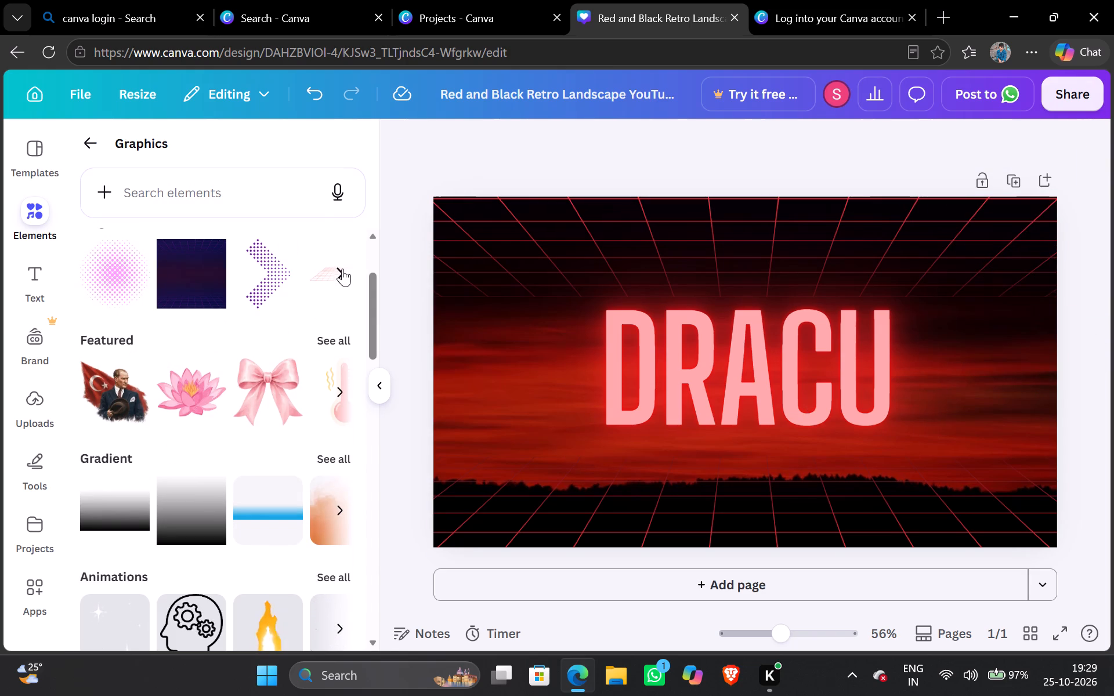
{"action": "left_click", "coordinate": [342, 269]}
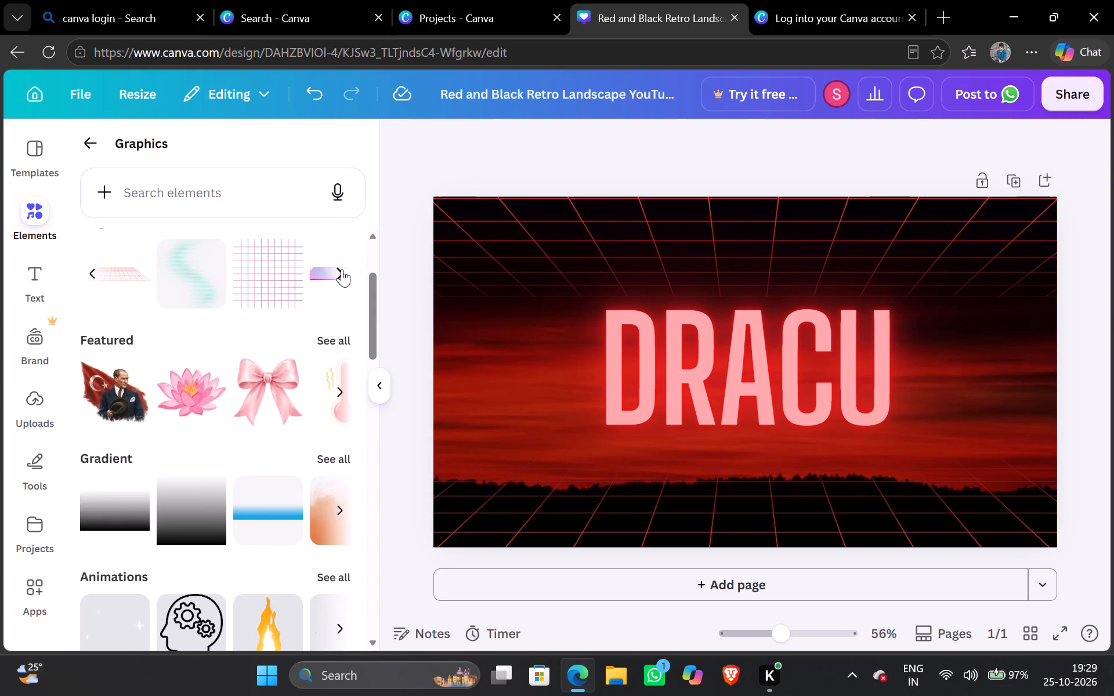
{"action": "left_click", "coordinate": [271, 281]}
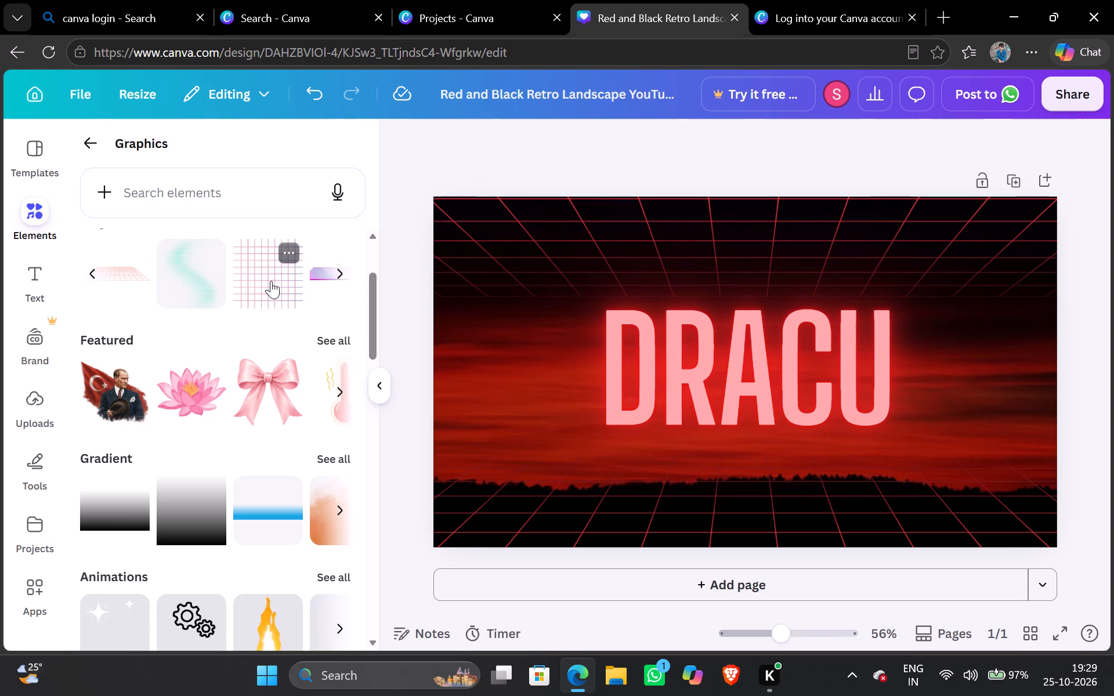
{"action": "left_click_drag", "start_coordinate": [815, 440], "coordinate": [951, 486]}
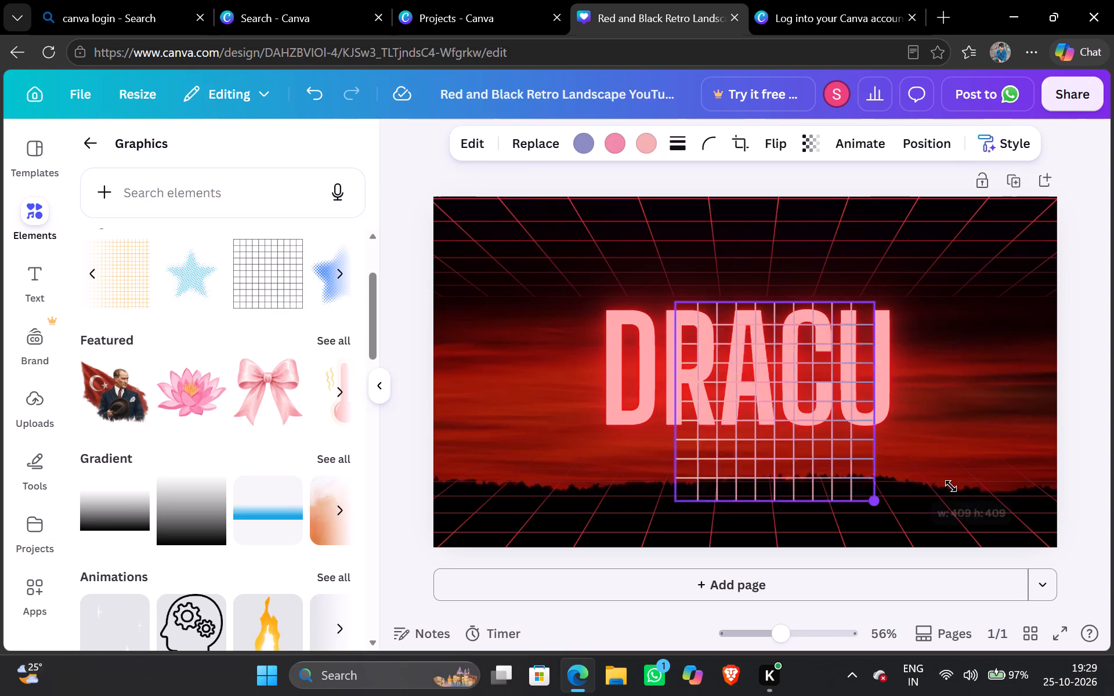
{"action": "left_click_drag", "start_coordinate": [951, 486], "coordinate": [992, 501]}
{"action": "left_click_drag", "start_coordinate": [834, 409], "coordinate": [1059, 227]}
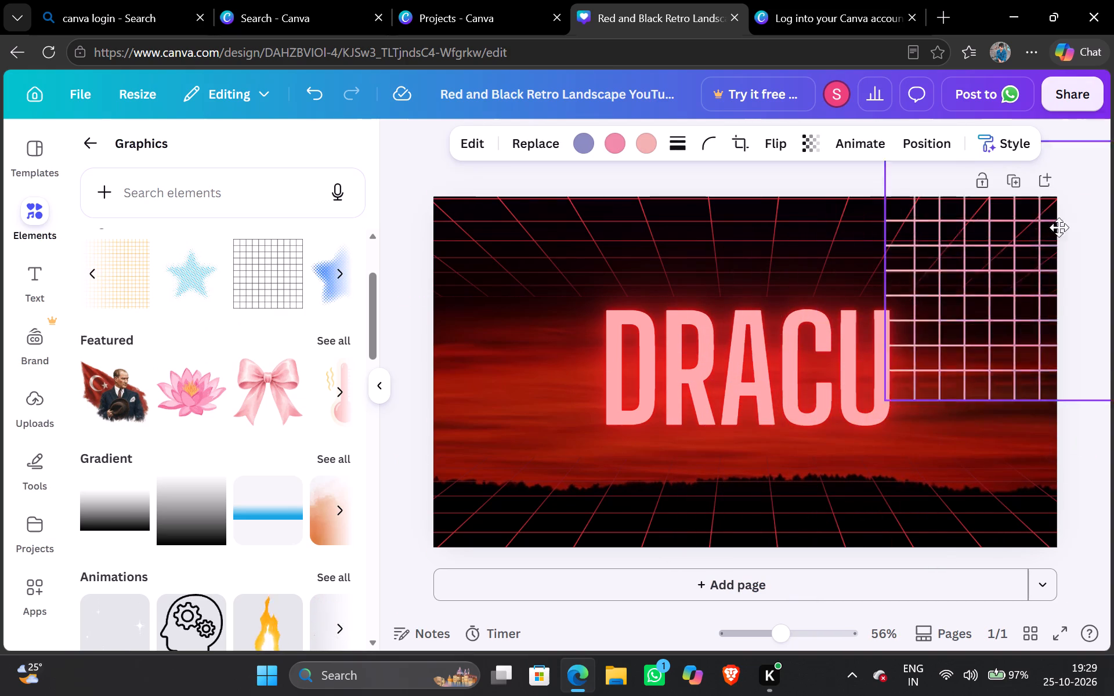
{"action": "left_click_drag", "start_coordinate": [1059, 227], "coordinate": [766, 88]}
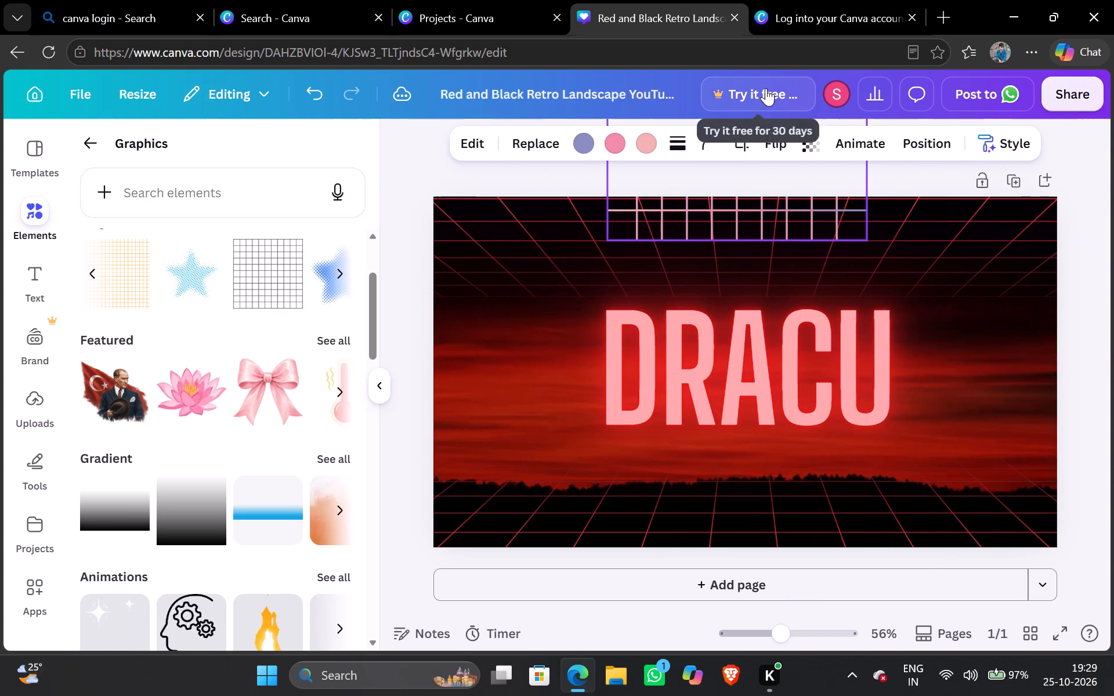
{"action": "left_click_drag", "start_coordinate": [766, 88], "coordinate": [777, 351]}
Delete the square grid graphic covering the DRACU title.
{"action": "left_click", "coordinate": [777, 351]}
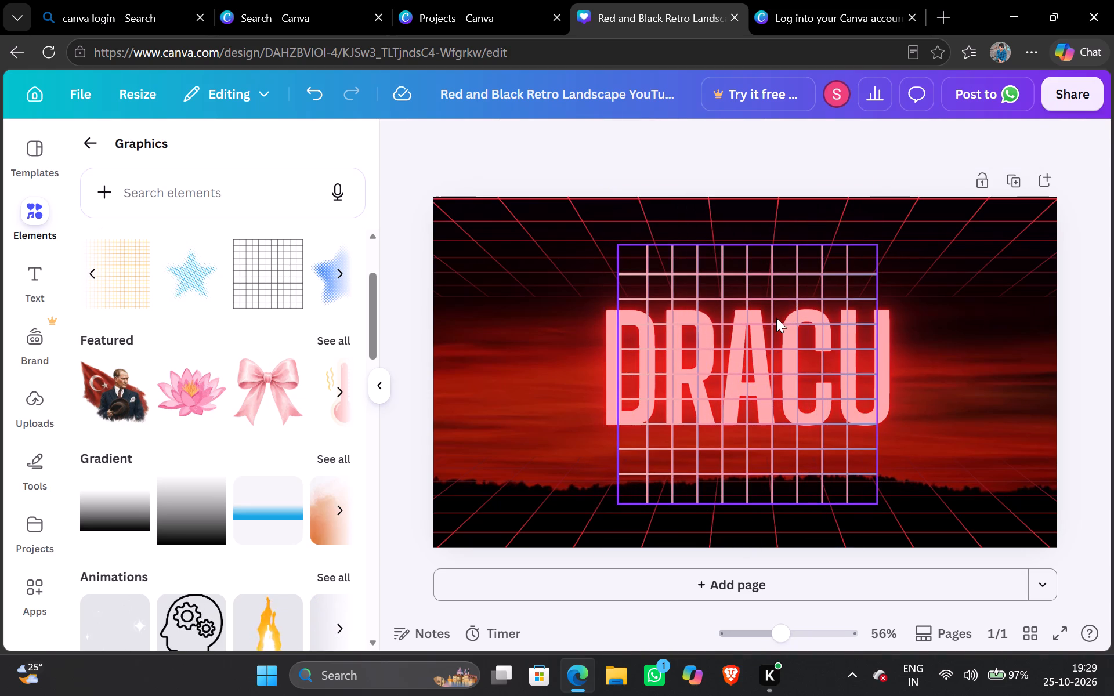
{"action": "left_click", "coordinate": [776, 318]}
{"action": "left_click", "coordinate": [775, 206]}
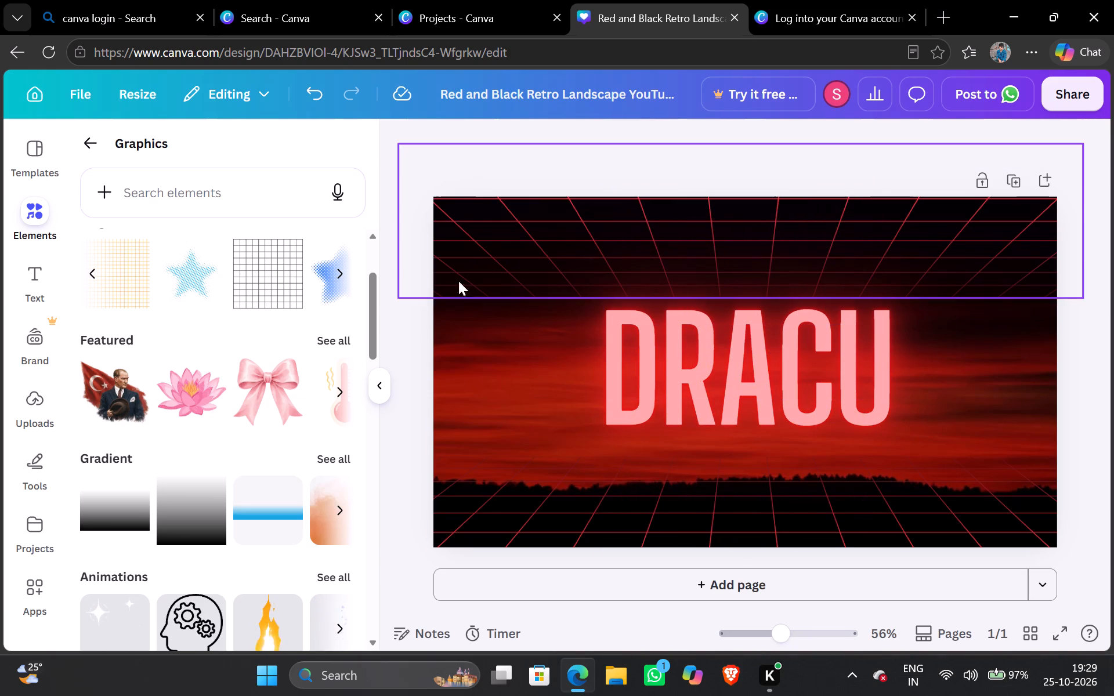
Add the glowing red horizontal line graphic from the magic recommendations to the page.
{"action": "left_click", "coordinate": [336, 270]}
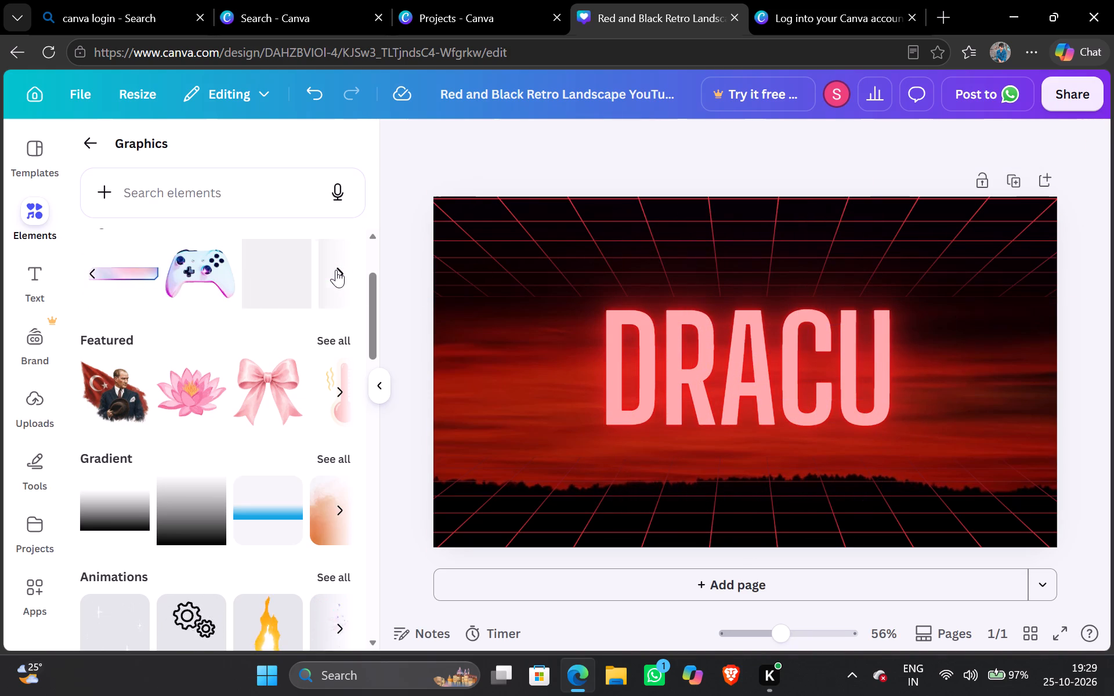
{"action": "left_click", "coordinate": [336, 270]}
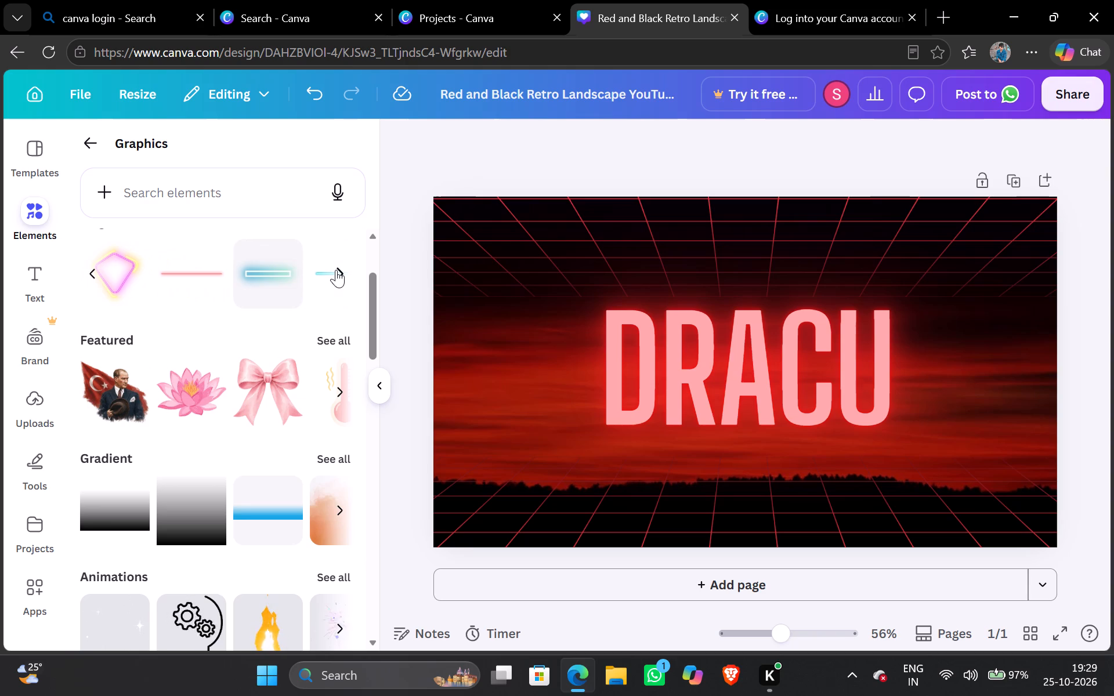
{"action": "left_click", "coordinate": [196, 273]}
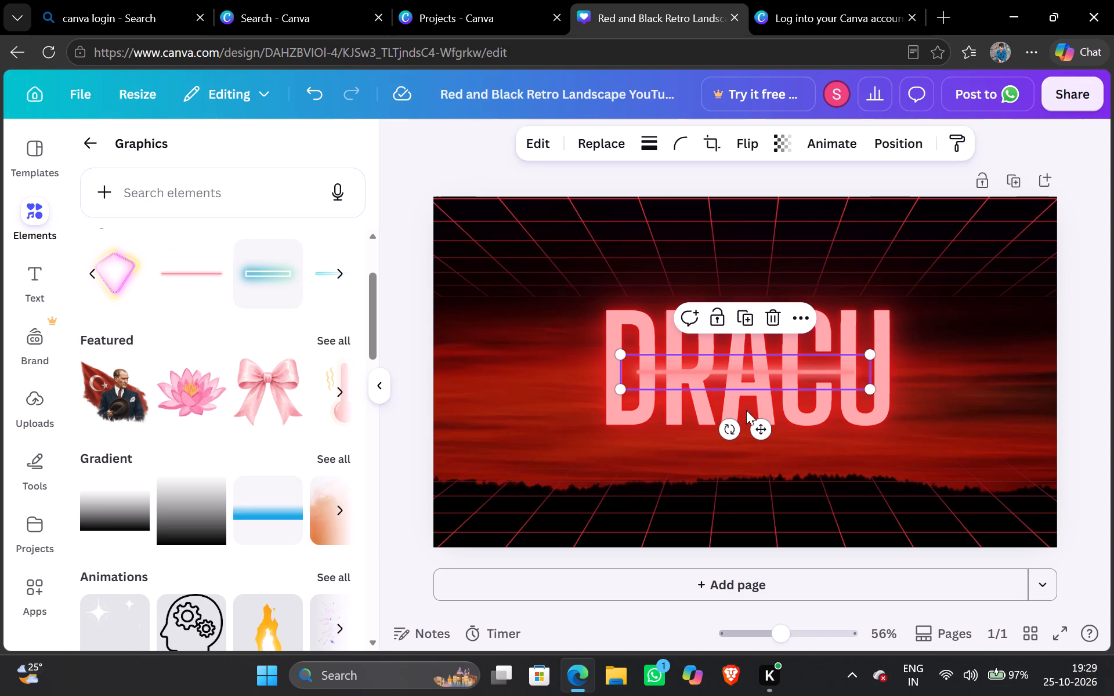
Enlarge the glowing red line to about 675 wide and place it beside the top of the U, running off the page's right edge.
{"action": "left_click_drag", "start_coordinate": [763, 374], "coordinate": [747, 466]}
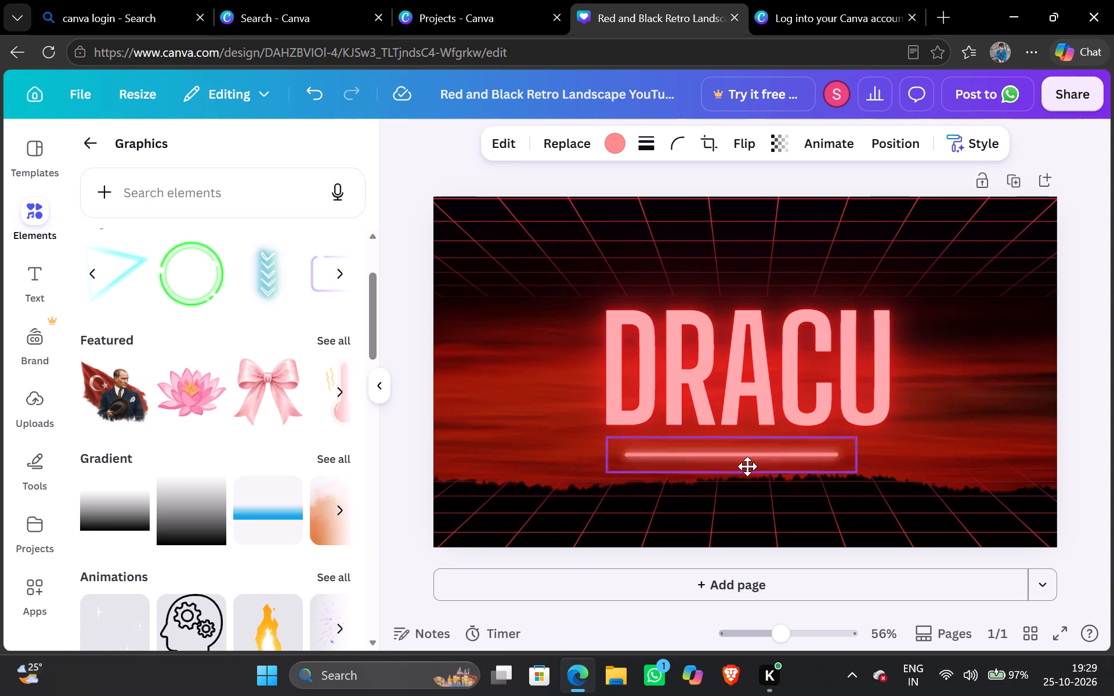
{"action": "left_click_drag", "start_coordinate": [747, 466], "coordinate": [730, 434]}
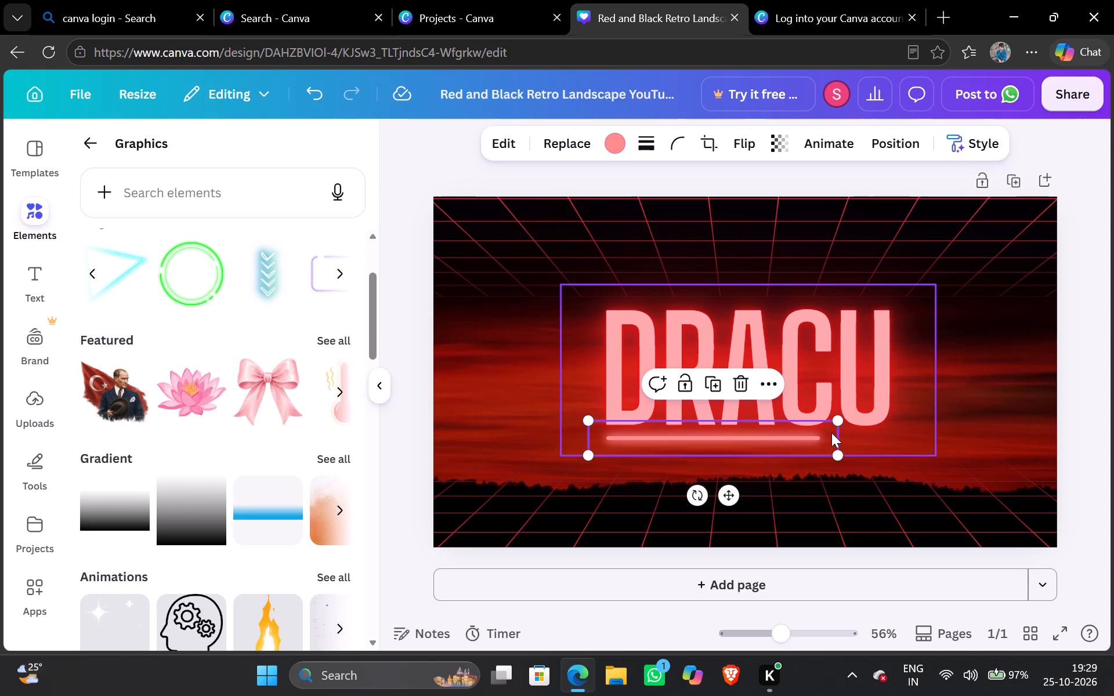
{"action": "left_click_drag", "start_coordinate": [836, 454], "coordinate": [918, 456]}
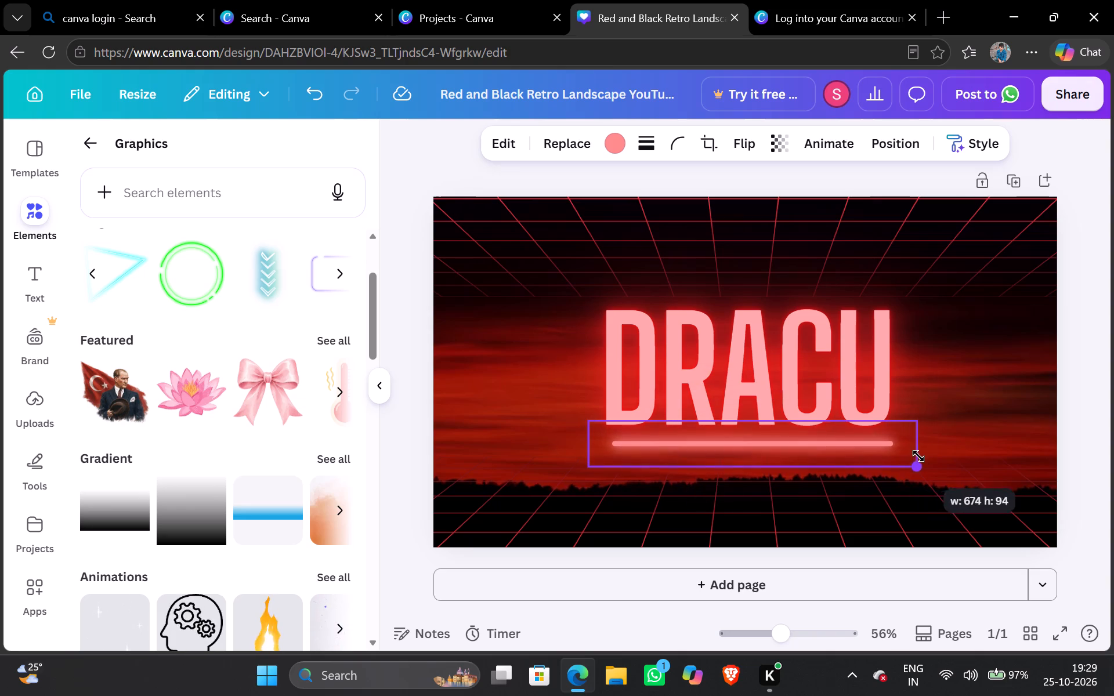
{"action": "left_click_drag", "start_coordinate": [918, 456], "coordinate": [922, 454]}
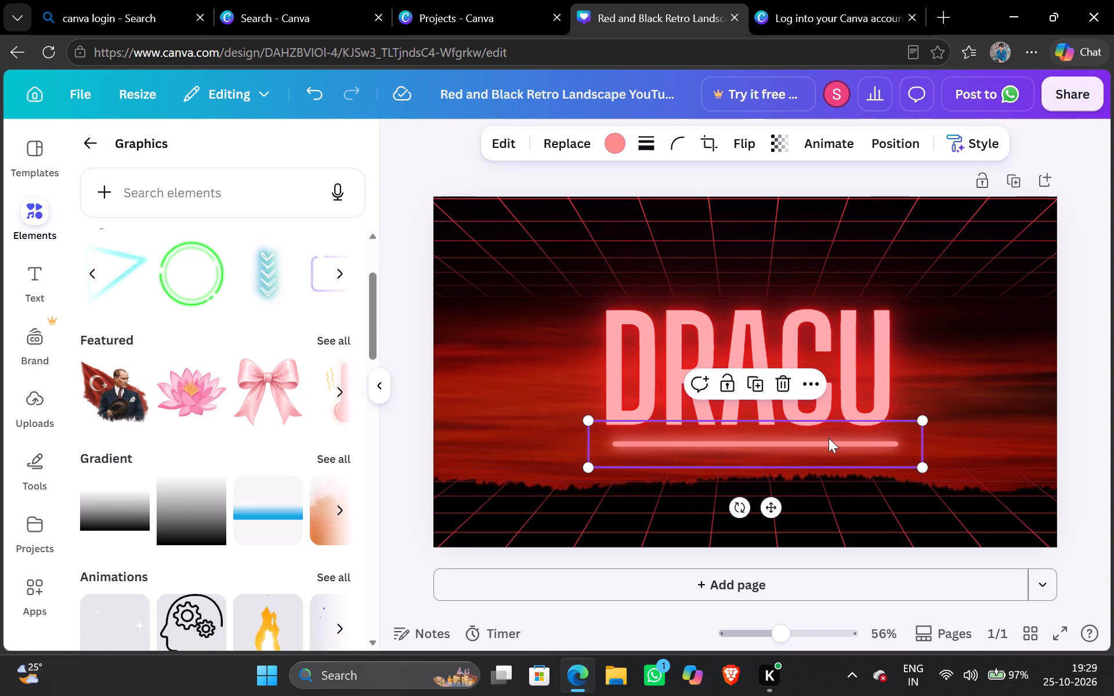
{"action": "left_click_drag", "start_coordinate": [829, 438], "coordinate": [1113, 308]}
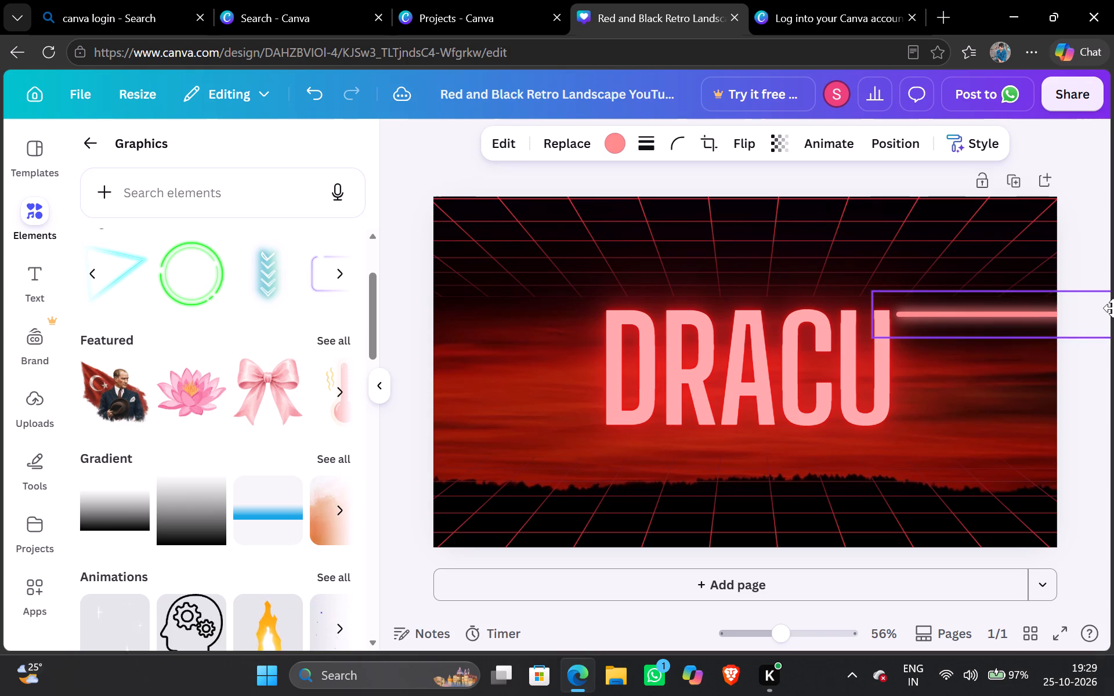
{"action": "left_click_drag", "start_coordinate": [1113, 308], "coordinate": [1112, 306]}
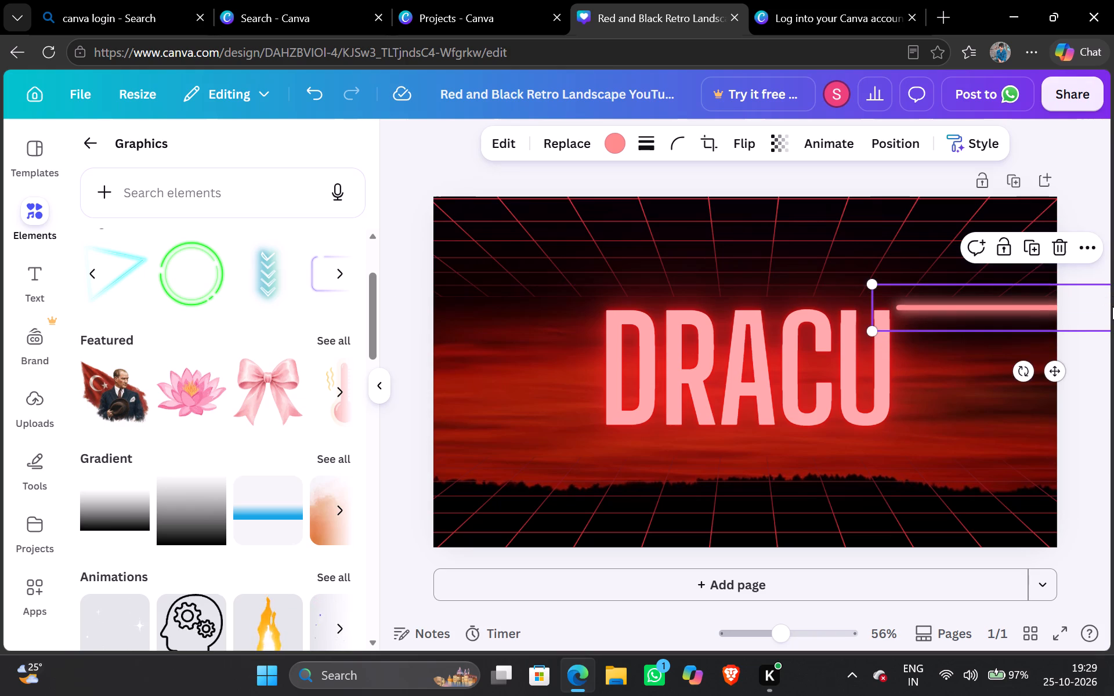
Duplicate the glowing red line and place the copy beside the base of the D, running off the page's left edge.
{"action": "left_click", "coordinate": [1032, 242]}
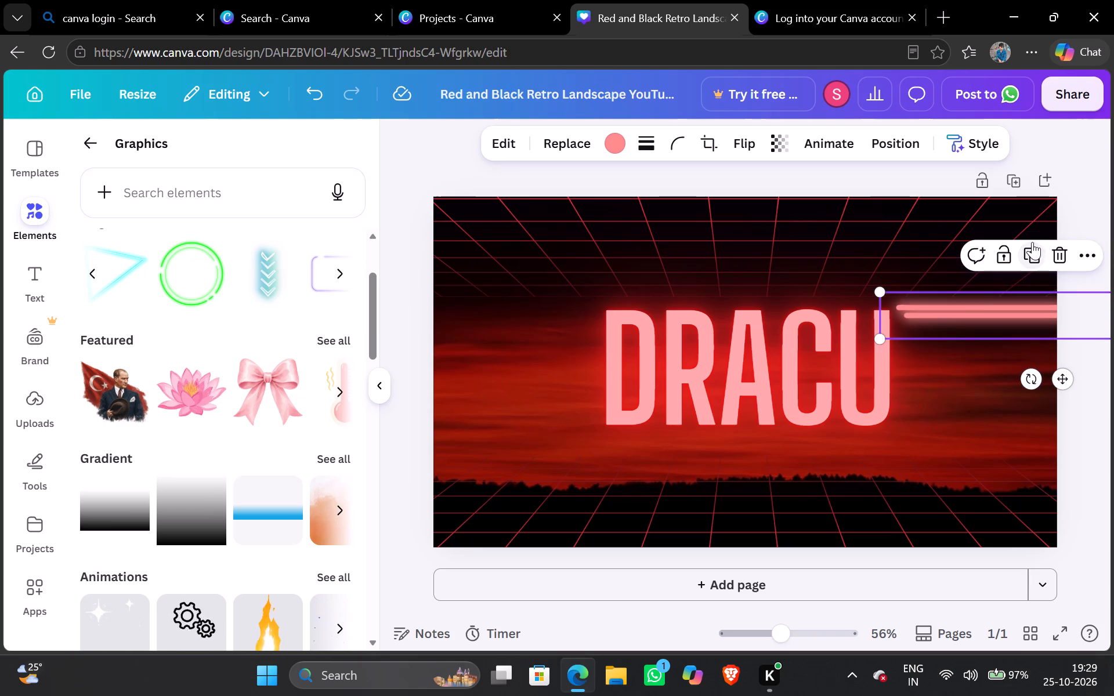
{"action": "left_click_drag", "start_coordinate": [971, 301], "coordinate": [642, 458]}
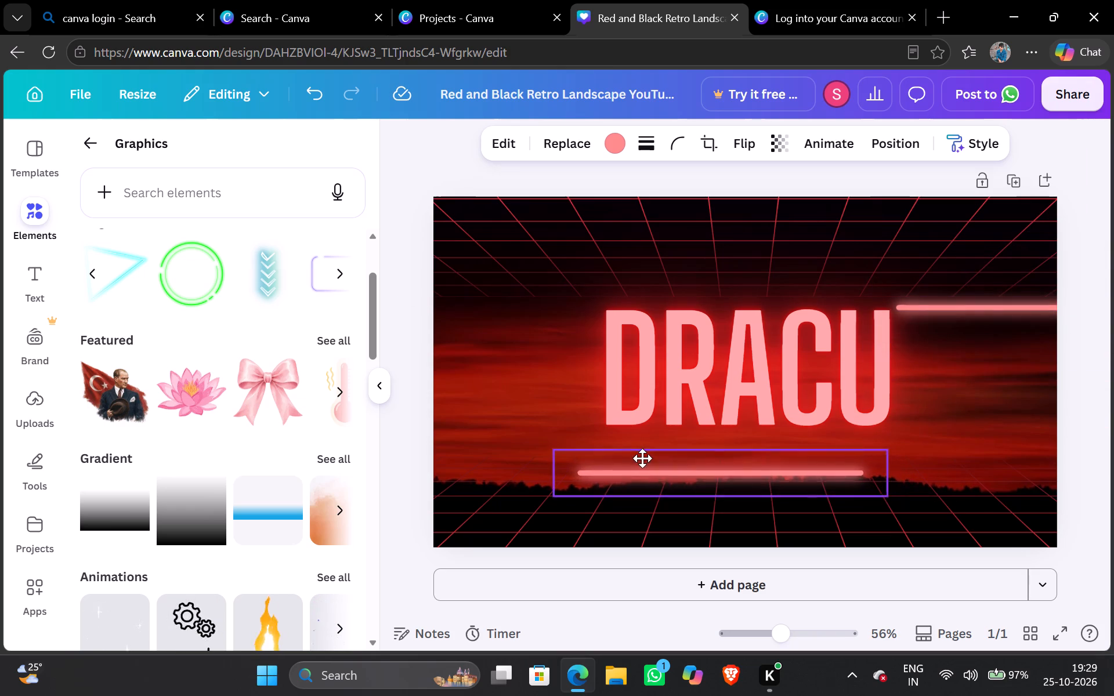
{"action": "left_click_drag", "start_coordinate": [642, 458], "coordinate": [371, 413]}
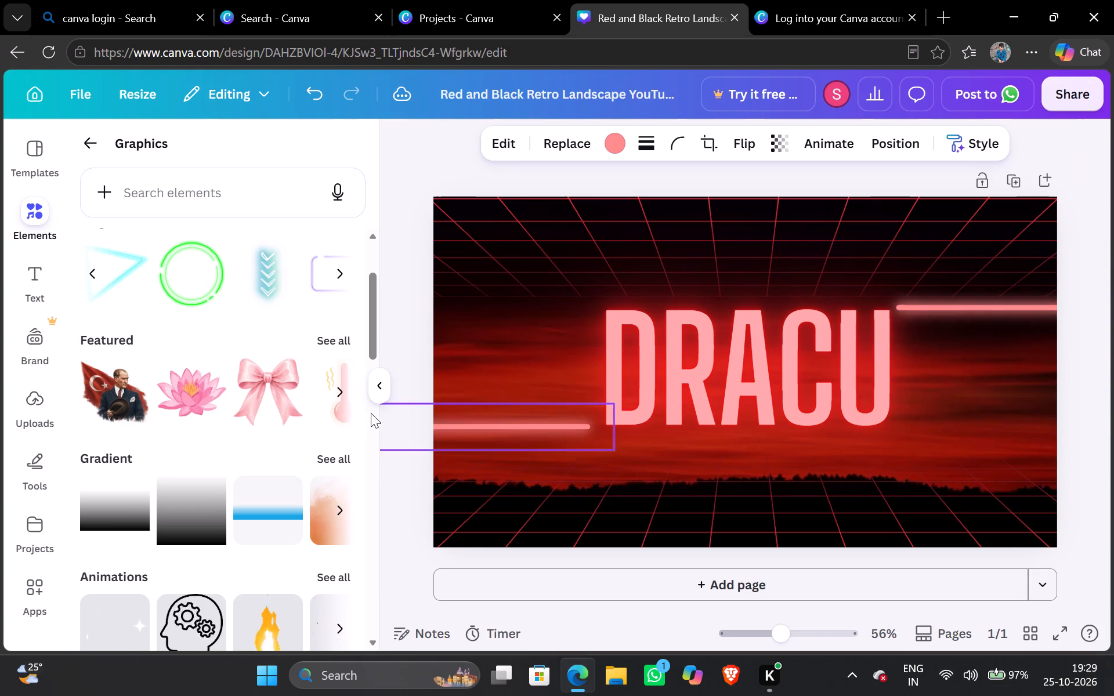
{"action": "left_click_drag", "start_coordinate": [371, 413], "coordinate": [388, 416]}
{"action": "scroll", "coordinate": [382, 411], "scroll_direction": "right", "scroll_amount": 1}
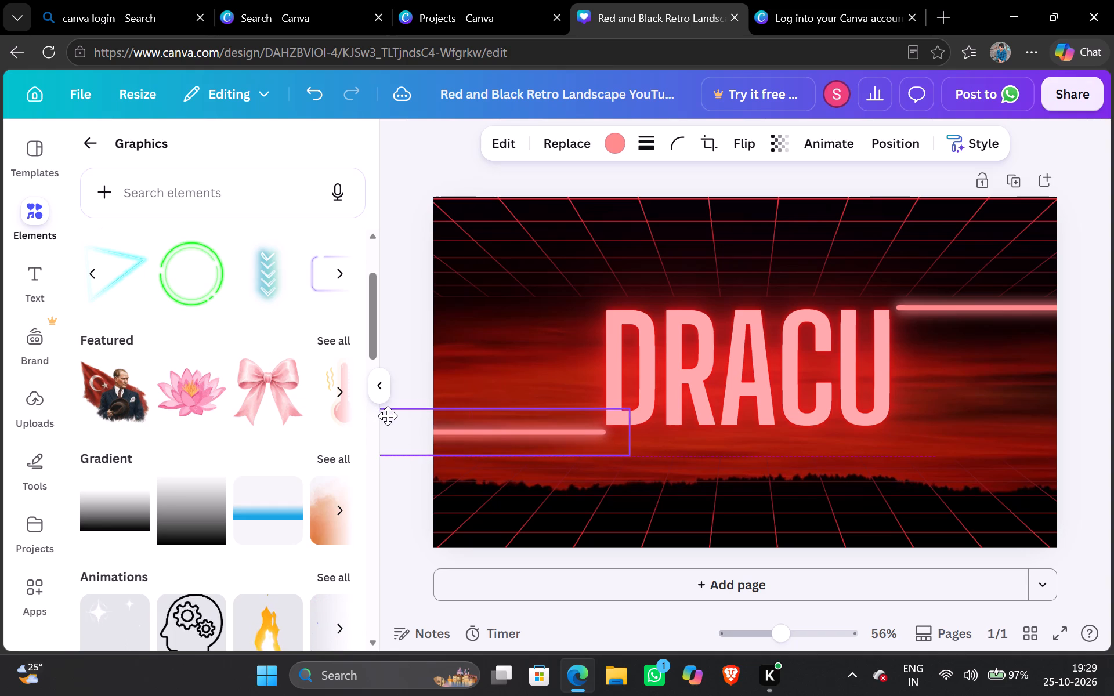
{"action": "scroll", "coordinate": [388, 416], "scroll_direction": "right", "scroll_amount": 1}
{"action": "left_click_drag", "start_coordinate": [388, 416], "coordinate": [390, 416]}
{"action": "scroll", "coordinate": [391, 416], "scroll_direction": "right", "scroll_amount": 1}
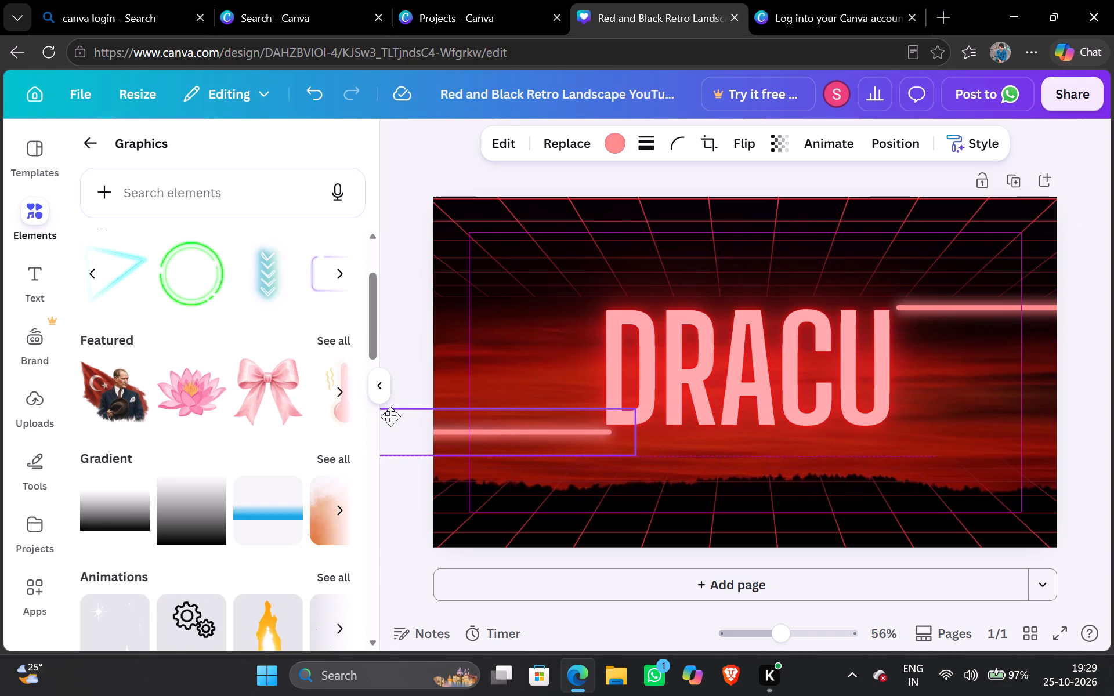
{"action": "left_click_drag", "start_coordinate": [390, 416], "coordinate": [388, 418]}
{"action": "scroll", "coordinate": [390, 416], "scroll_direction": "right", "scroll_amount": 1}
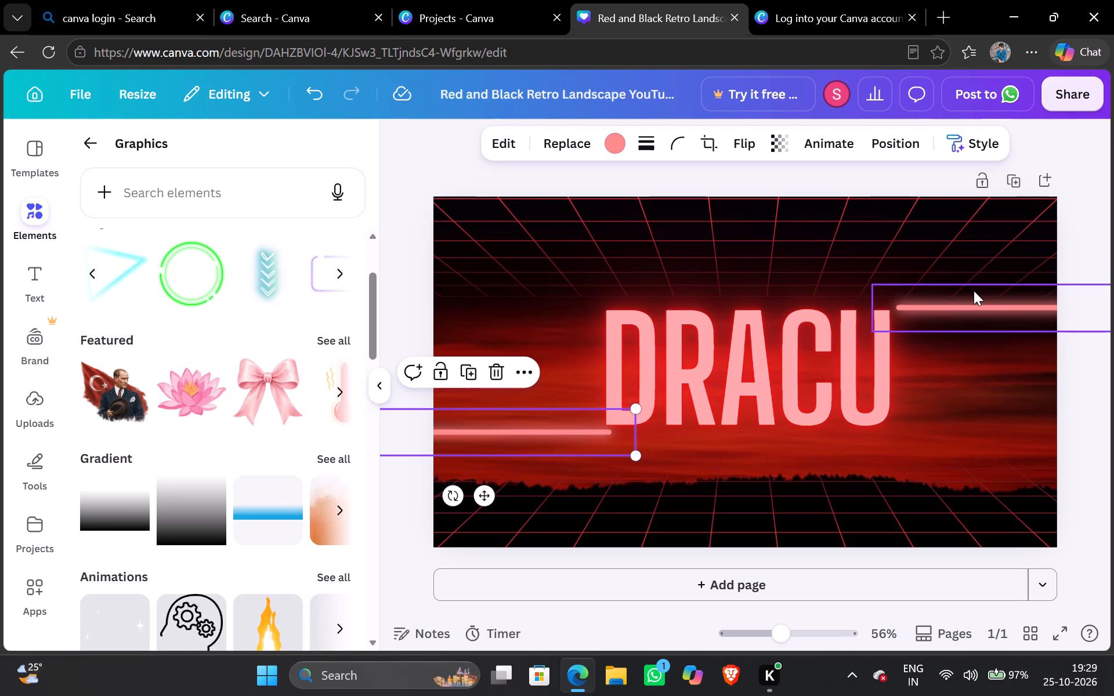
Raise the right-hand glowing line slightly so it sits just above the top of the letter U.
{"action": "left_click", "coordinate": [974, 291]}
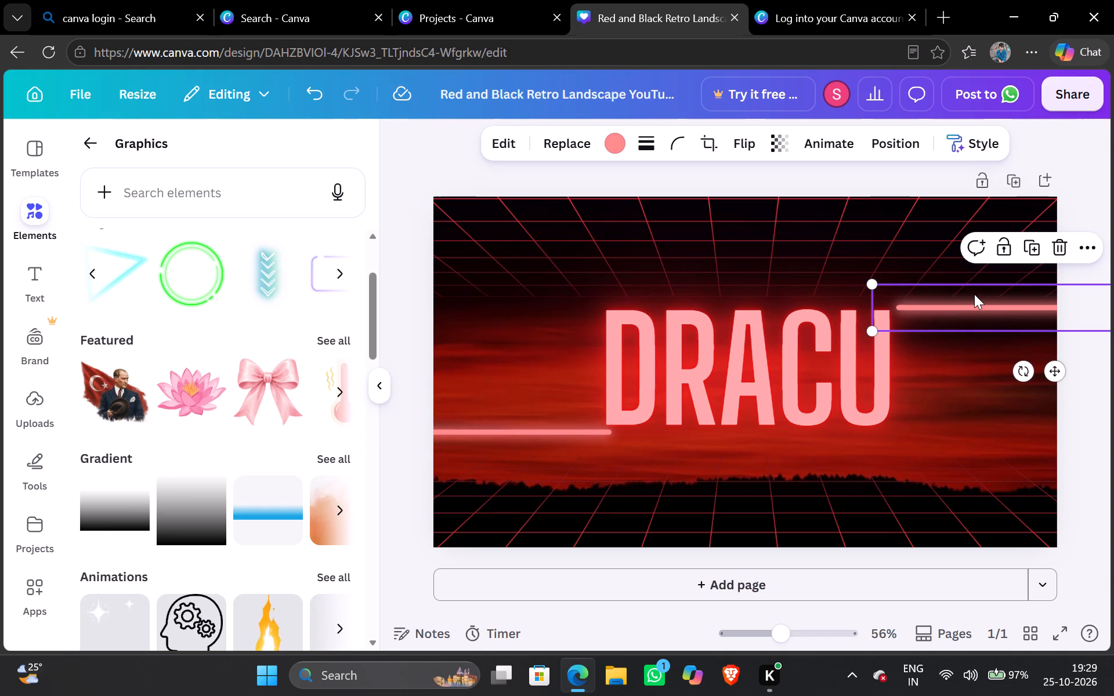
{"action": "left_click", "coordinate": [974, 294]}
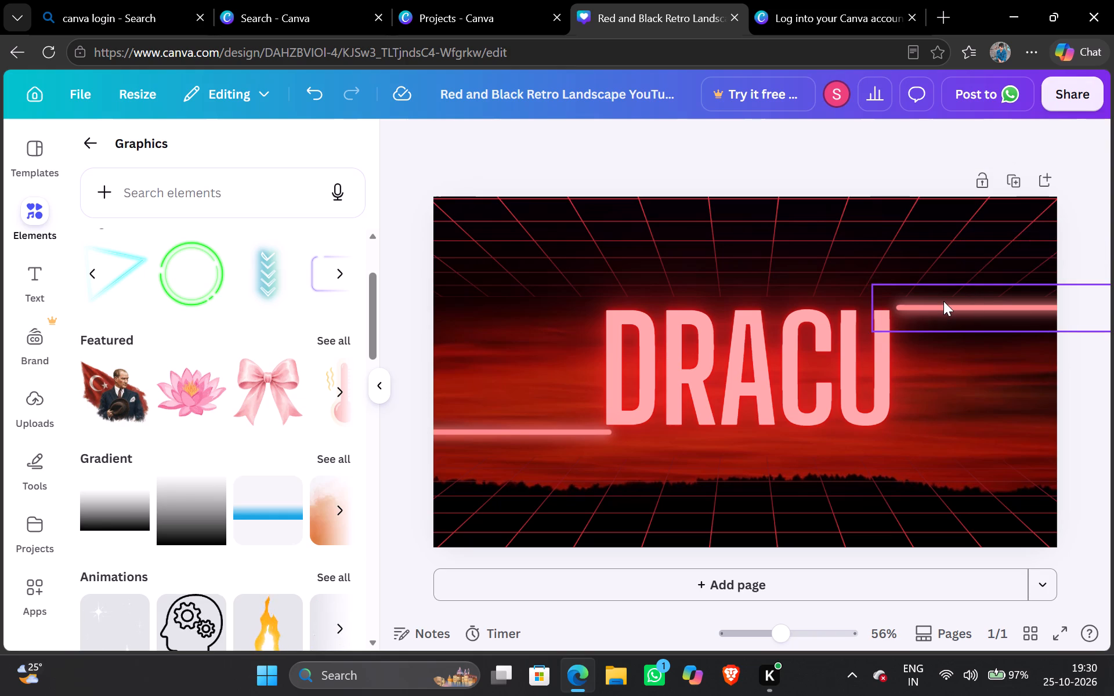
{"action": "left_click_drag", "start_coordinate": [943, 301], "coordinate": [923, 298]}
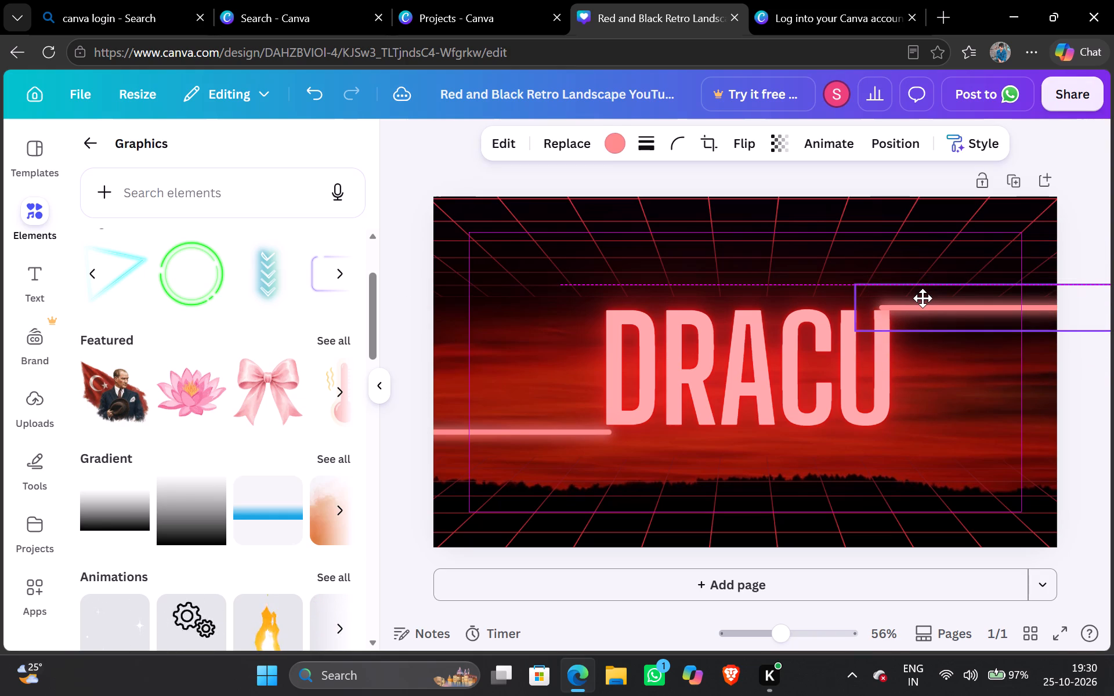
{"action": "left_click_drag", "start_coordinate": [923, 298], "coordinate": [935, 296]}
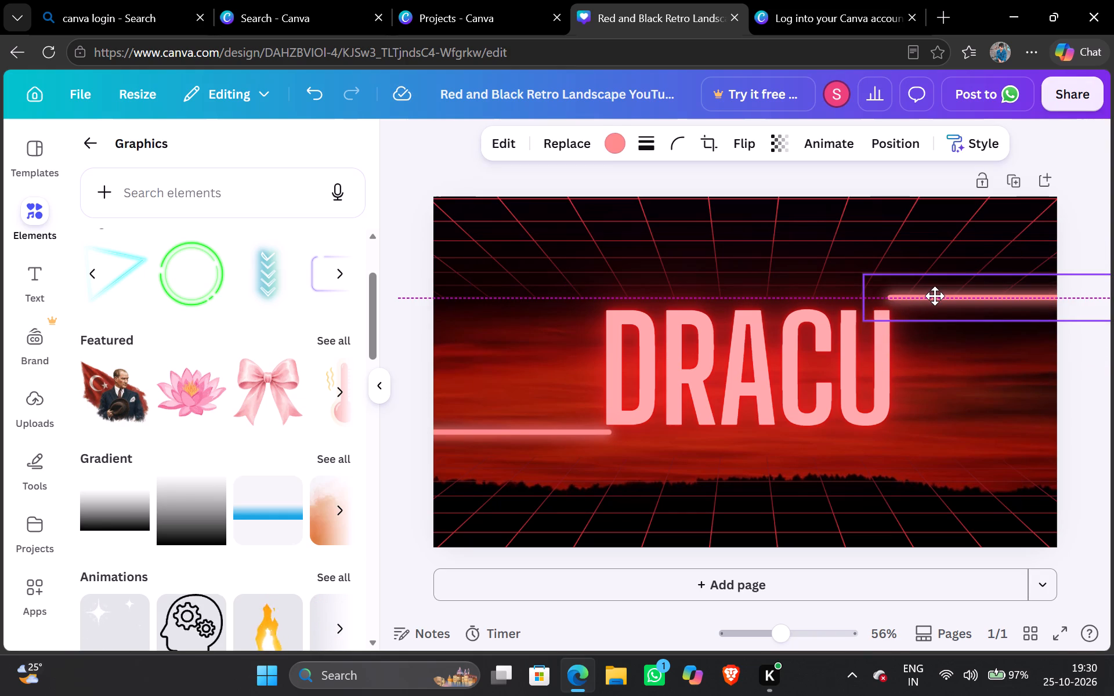
{"action": "left_click_drag", "start_coordinate": [935, 296], "coordinate": [934, 299]}
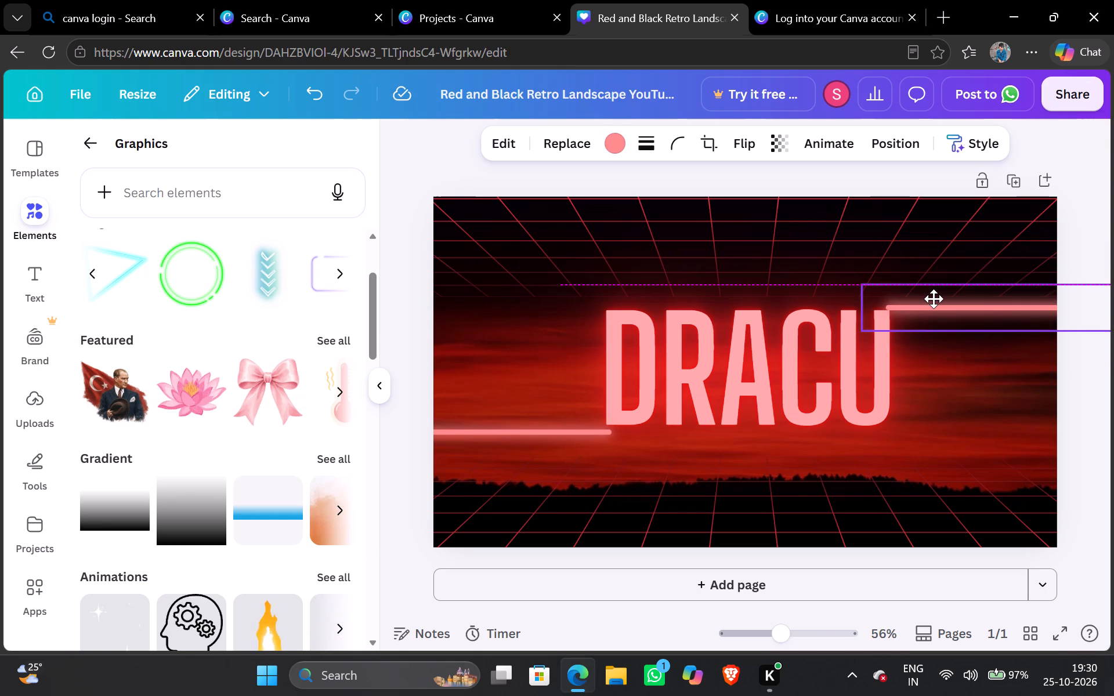
{"action": "left_click_drag", "start_coordinate": [934, 299], "coordinate": [932, 295]}
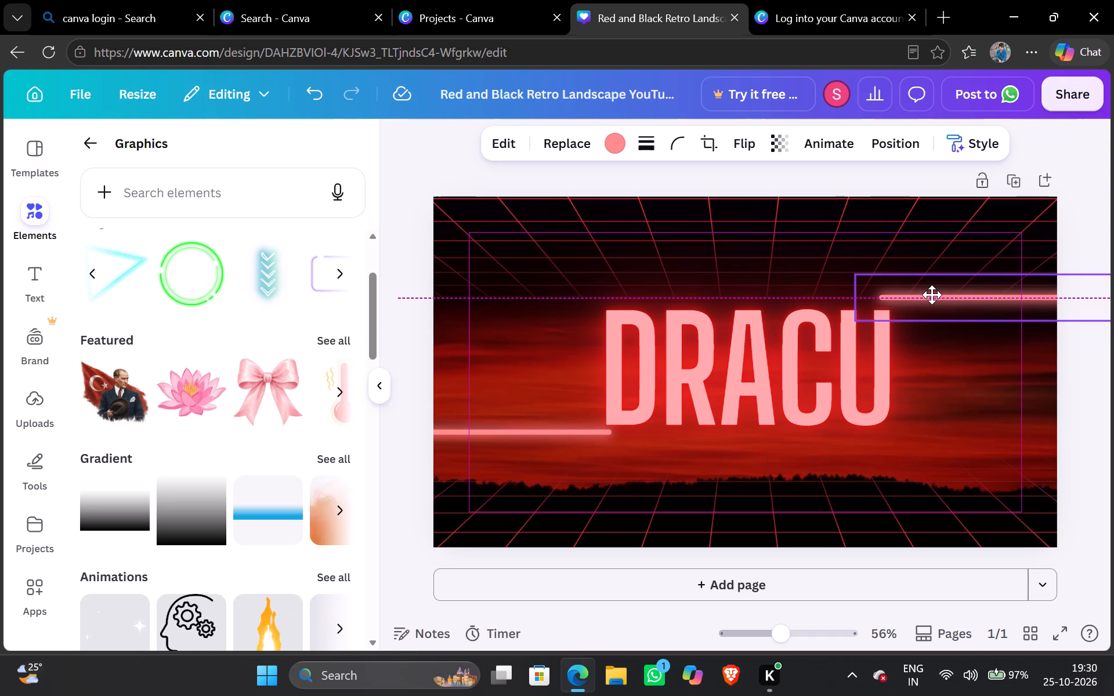
{"action": "left_click_drag", "start_coordinate": [932, 295], "coordinate": [932, 295]}
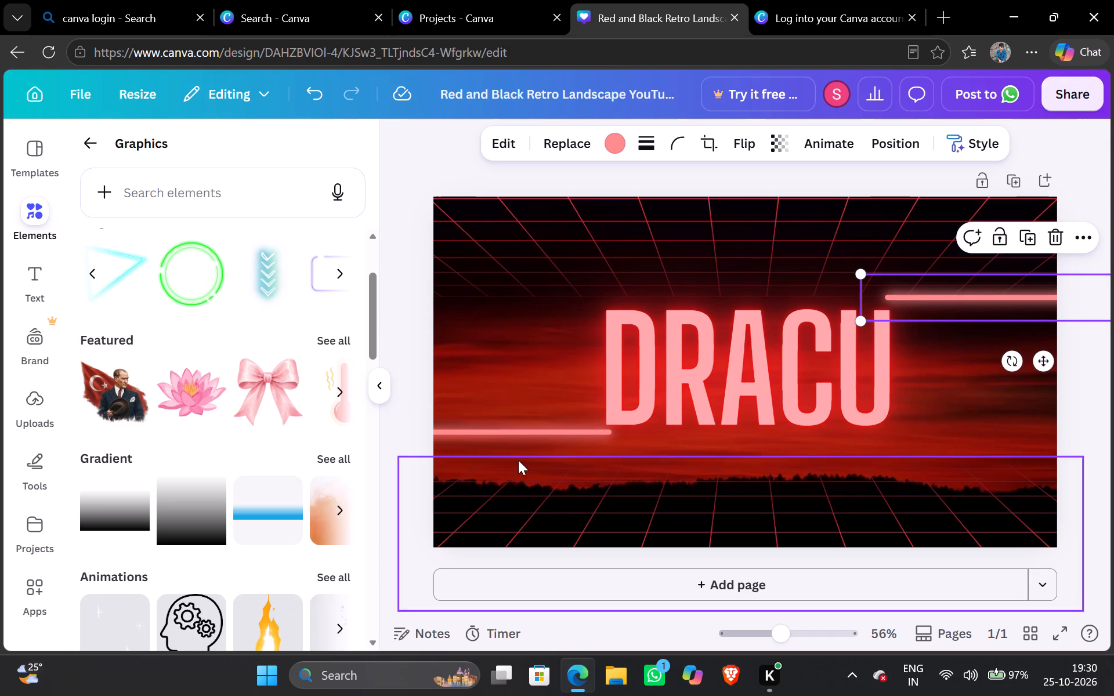
Fine-tune the height of the left-hand glowing line near the base of the letter D.
{"action": "left_click", "coordinate": [512, 423]}
{"action": "left_click_drag", "start_coordinate": [518, 430], "coordinate": [519, 438]}
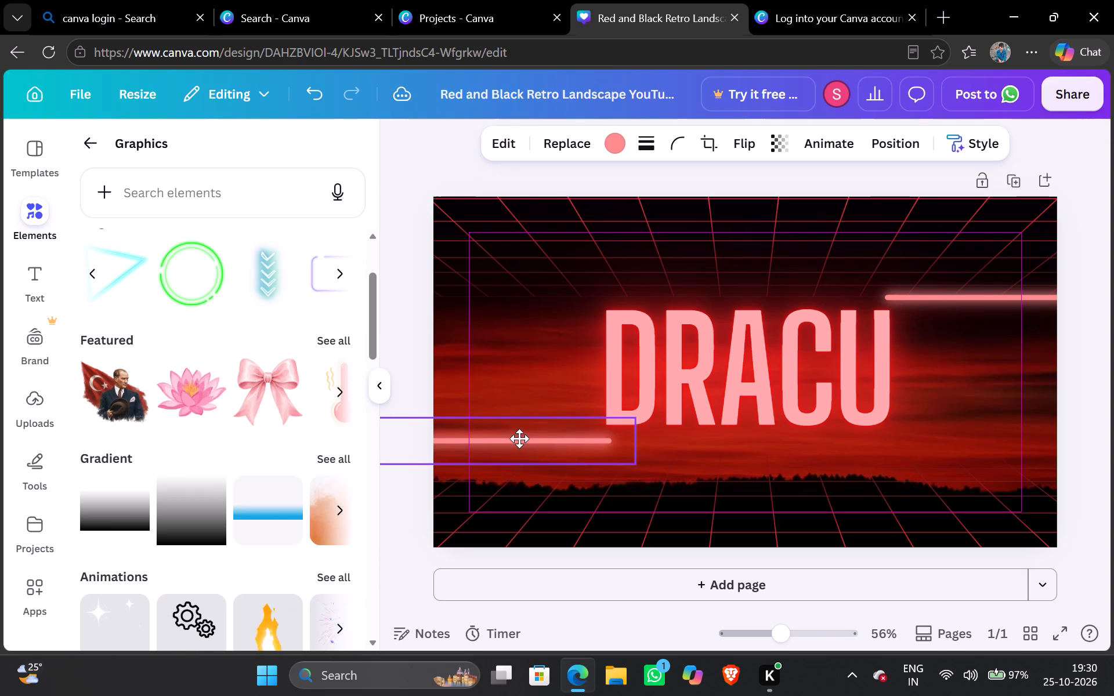
{"action": "left_click_drag", "start_coordinate": [519, 438], "coordinate": [519, 436]}
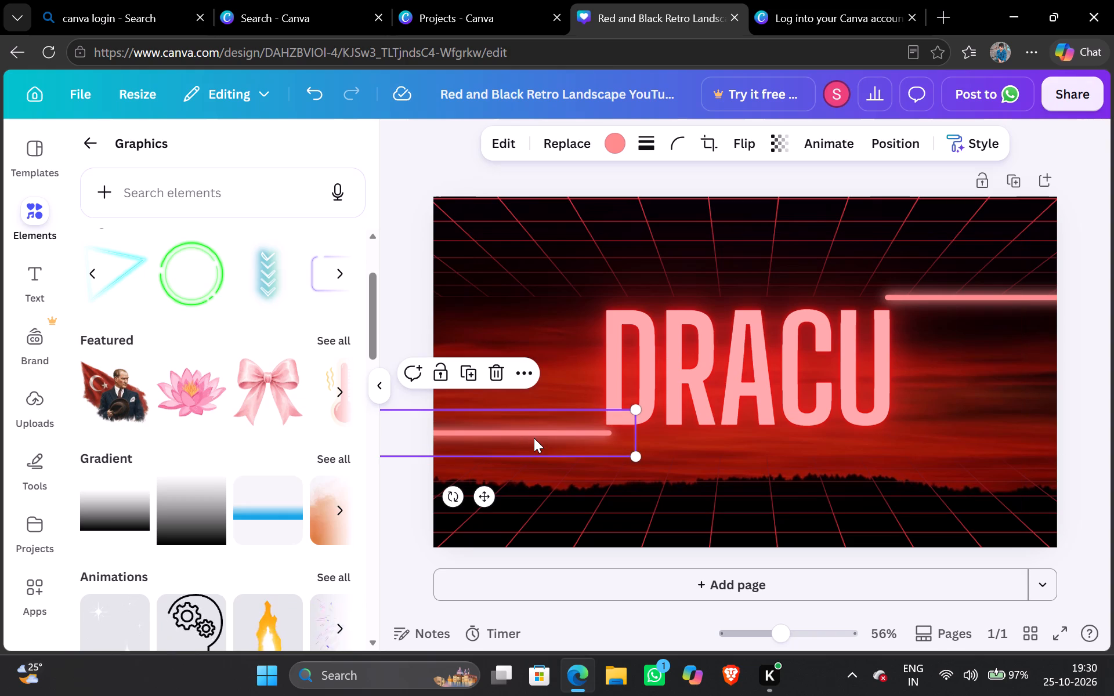
{"action": "left_click", "coordinate": [534, 434]}
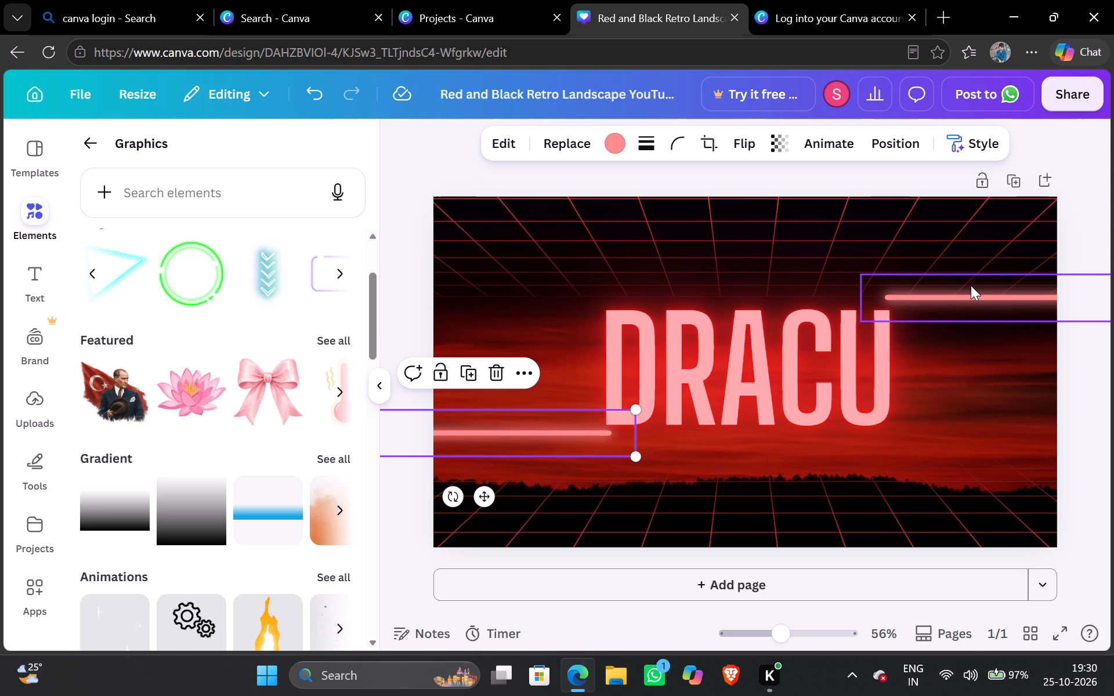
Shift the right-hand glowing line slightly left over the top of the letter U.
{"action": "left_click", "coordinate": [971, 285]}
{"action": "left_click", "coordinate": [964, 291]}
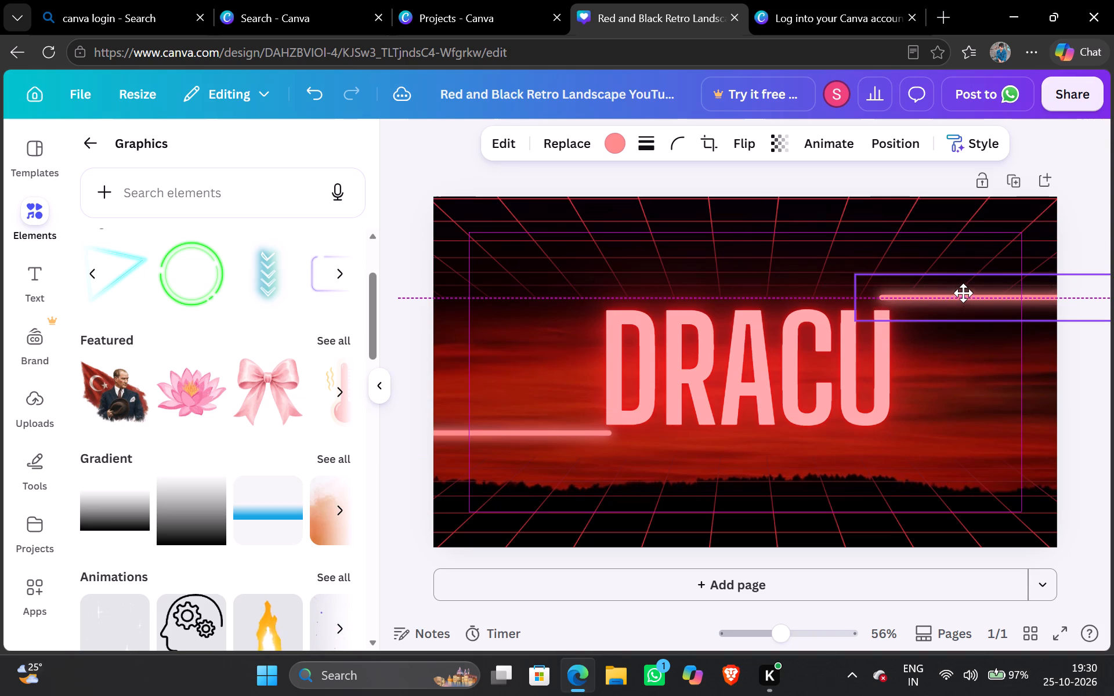
Enlarge the DRACU title slightly to font size 223.
{"action": "left_click", "coordinate": [804, 376]}
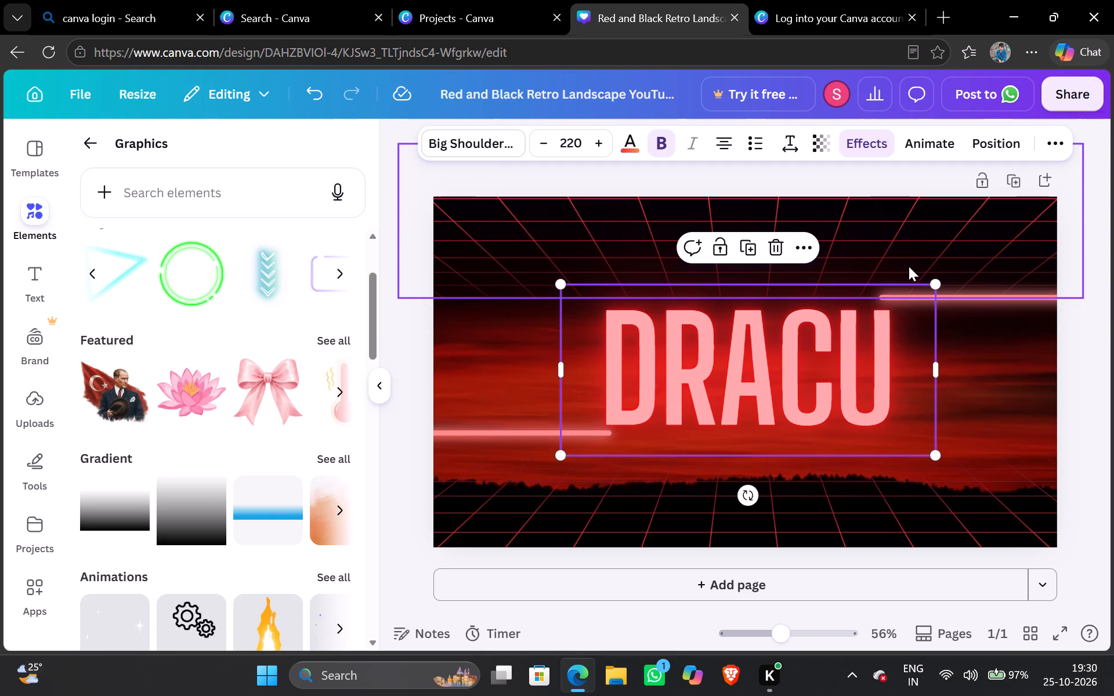
{"action": "left_click_drag", "start_coordinate": [931, 280], "coordinate": [931, 266]}
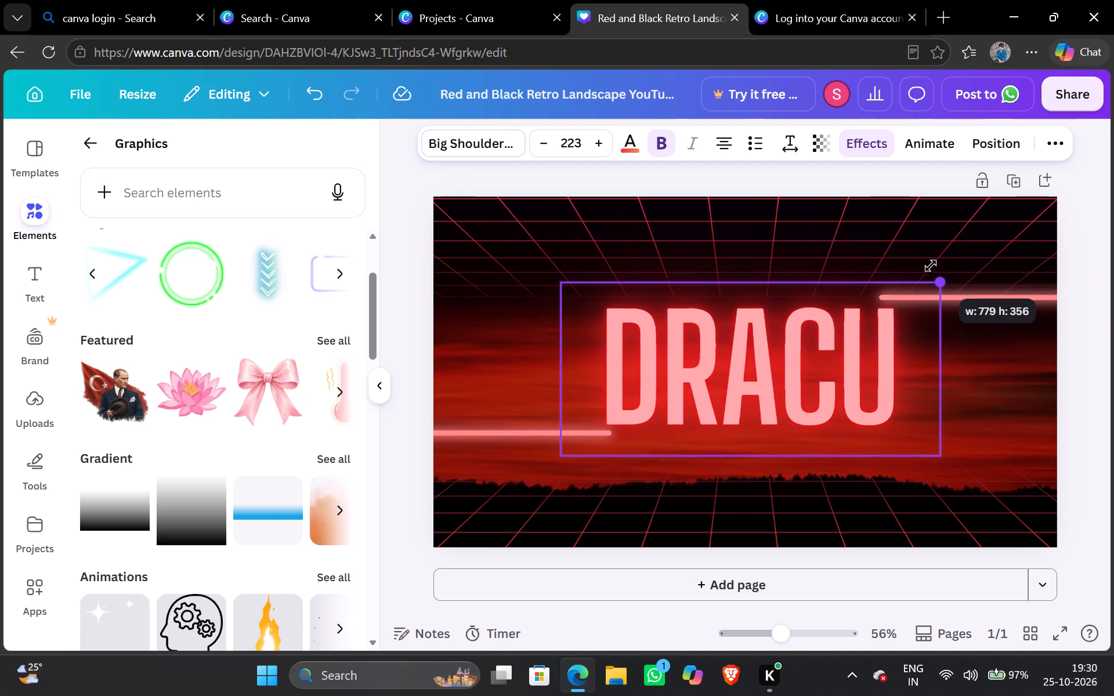
{"action": "left_click_drag", "start_coordinate": [931, 266], "coordinate": [931, 265]}
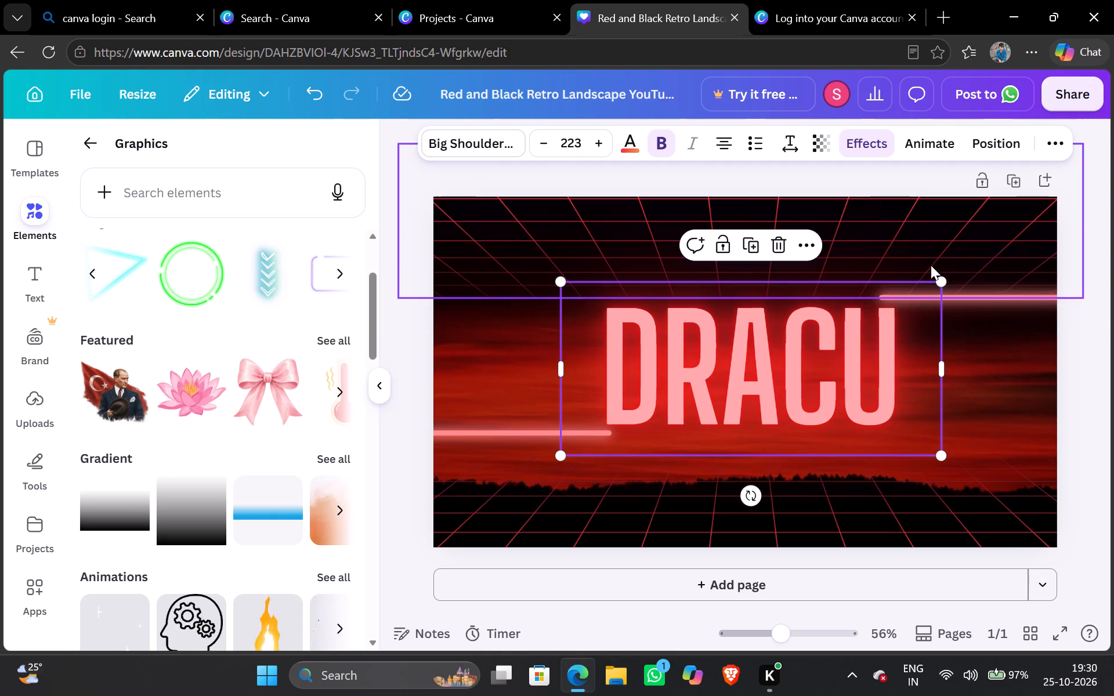
Shift the right-hand glowing line slightly right so it starts at the upper-right corner of the letter U.
{"action": "left_click", "coordinate": [1041, 351]}
{"action": "left_click", "coordinate": [1012, 292]}
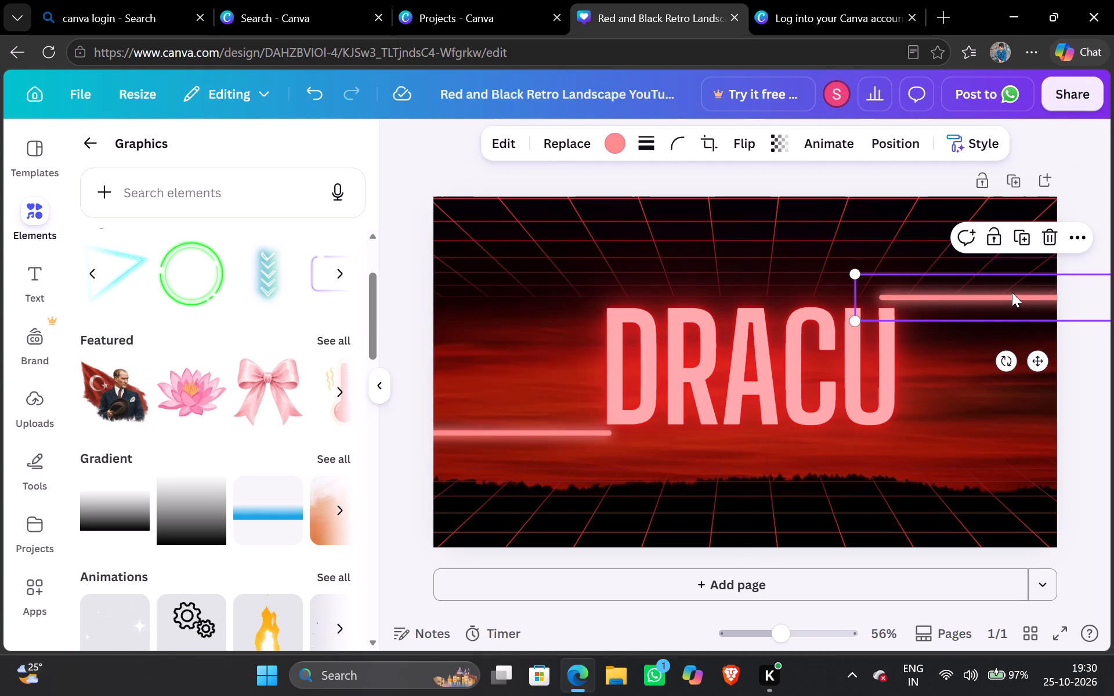
{"action": "left_click_drag", "start_coordinate": [1012, 292], "coordinate": [1022, 290]}
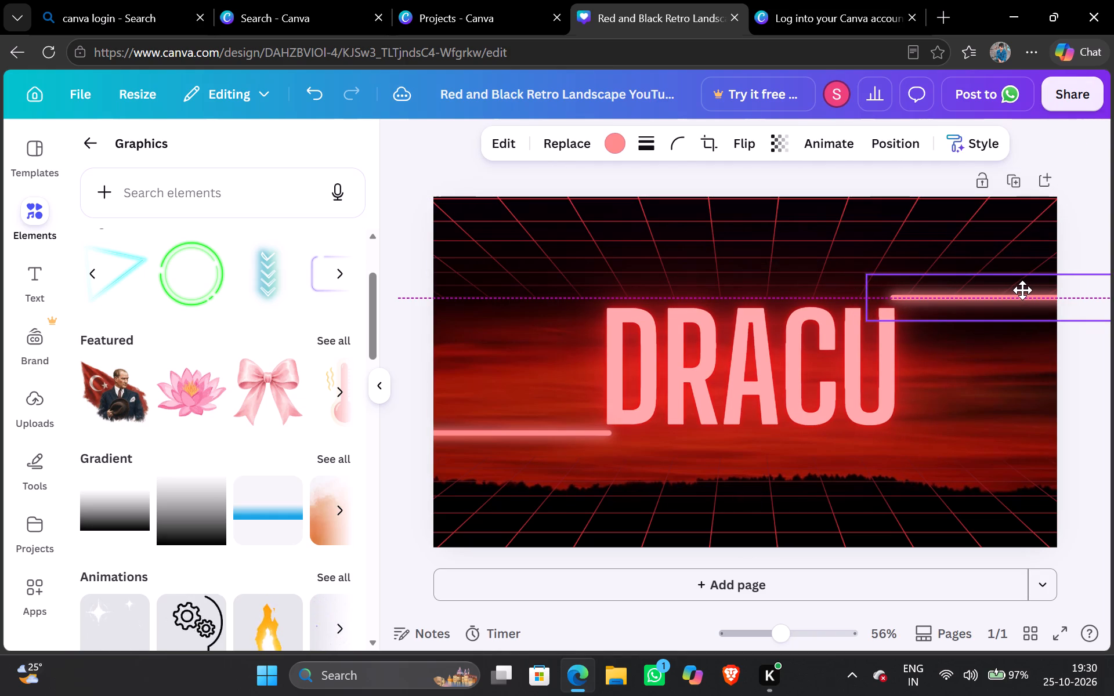
{"action": "left_click_drag", "start_coordinate": [1022, 290], "coordinate": [1022, 289]}
{"action": "left_click", "coordinate": [976, 390]}
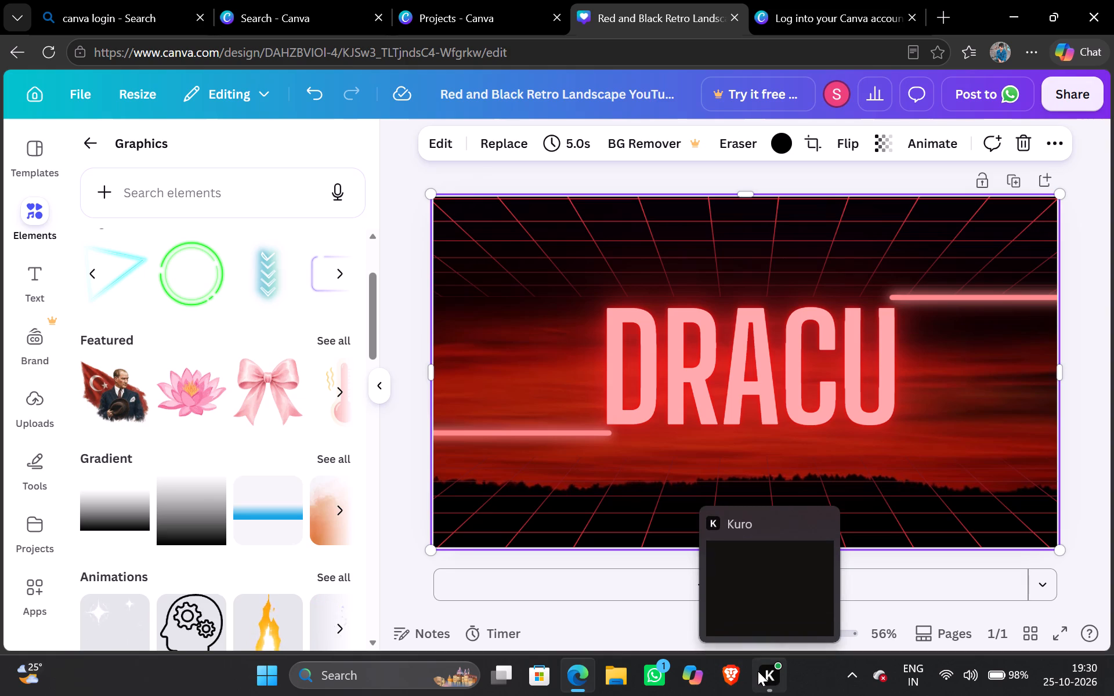
Browse the gradient and recommended graphics, and add the red neon wavy arrow from Magic recommendations to the design.
{"action": "left_click", "coordinate": [337, 514]}
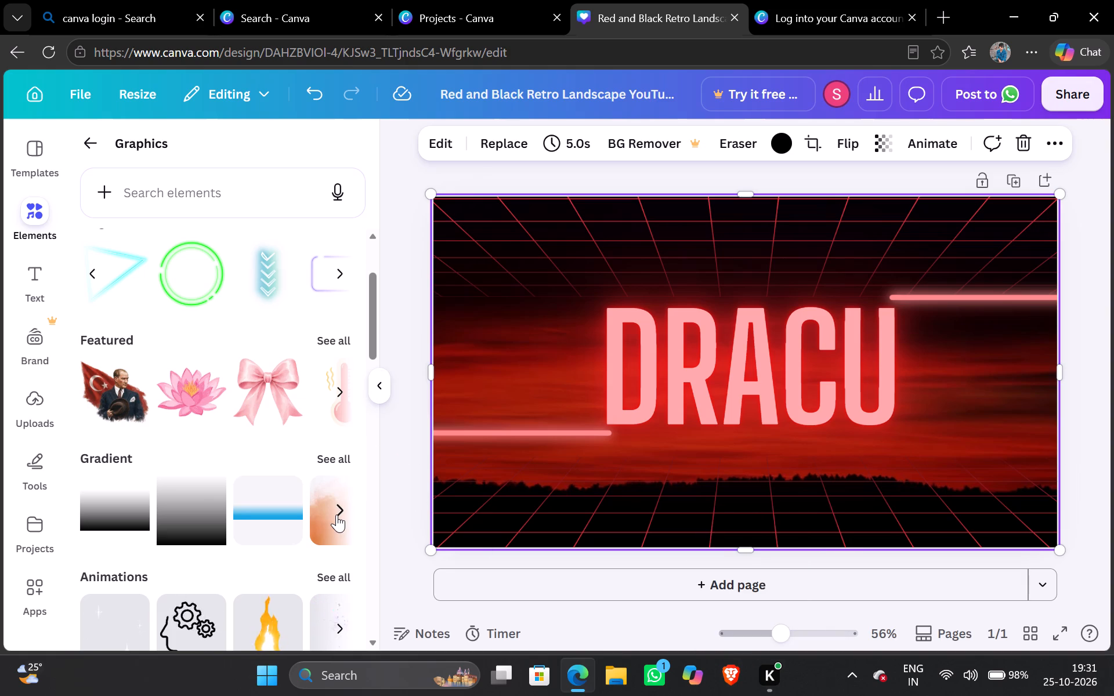
{"action": "left_click", "coordinate": [337, 514]}
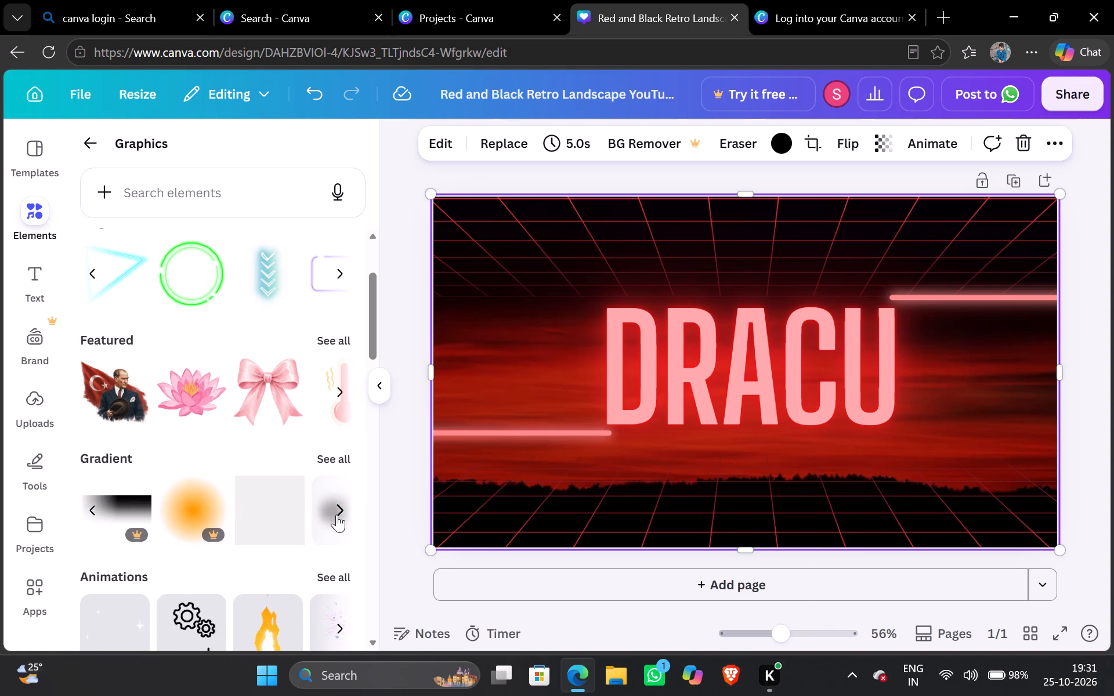
{"action": "left_click", "coordinate": [337, 514]}
{"action": "left_click", "coordinate": [337, 514]}
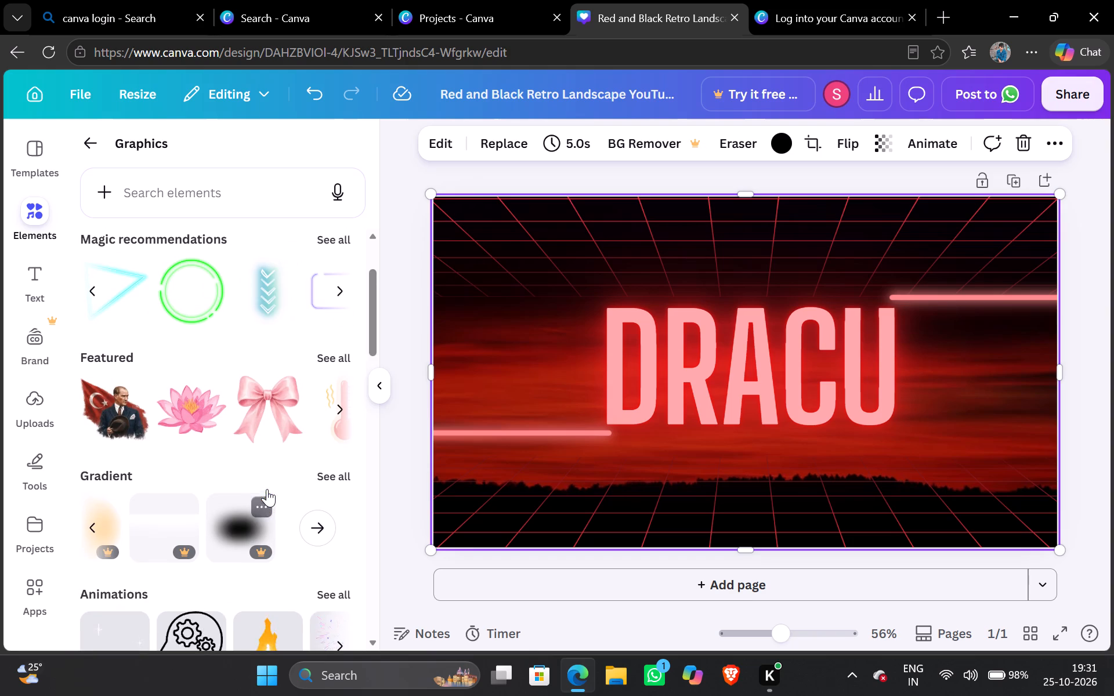
{"action": "left_click", "coordinate": [330, 285]}
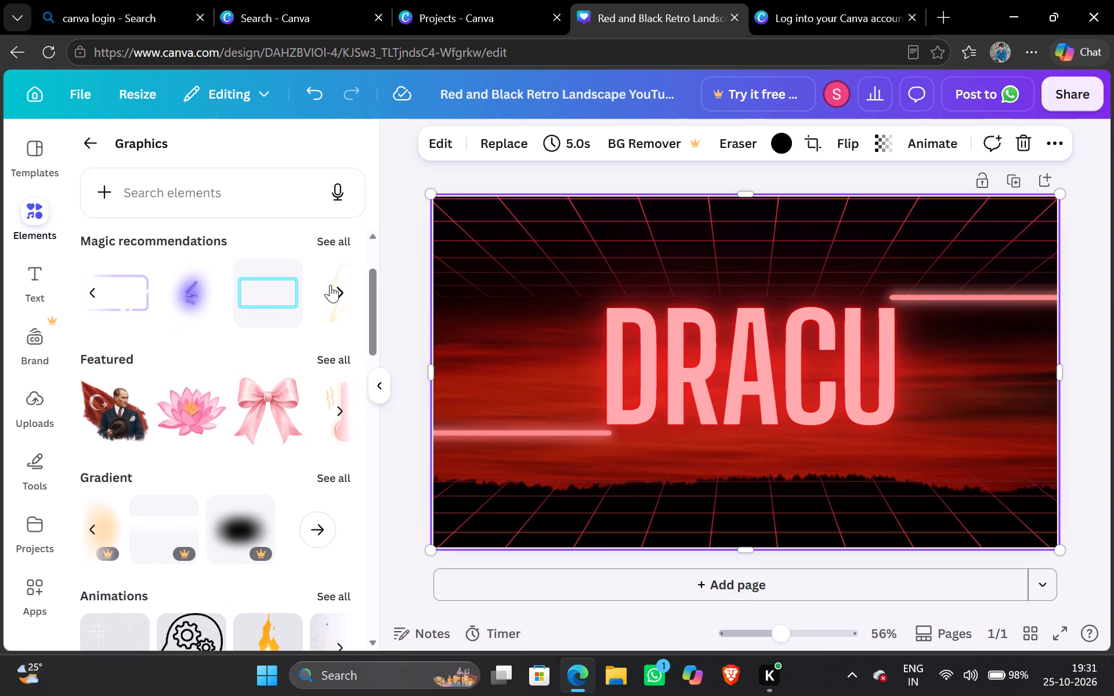
{"action": "left_click", "coordinate": [330, 285]}
{"action": "left_click", "coordinate": [330, 285]}
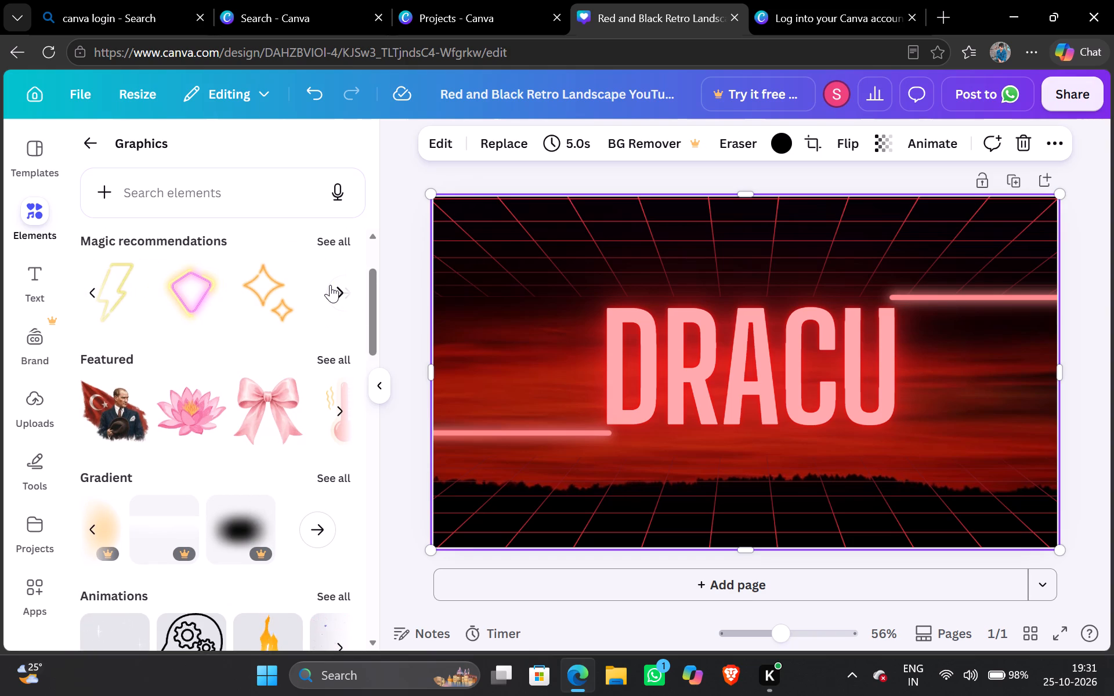
{"action": "left_click", "coordinate": [330, 285]}
{"action": "scroll", "coordinate": [296, 449], "scroll_direction": "down", "scroll_amount": 5}
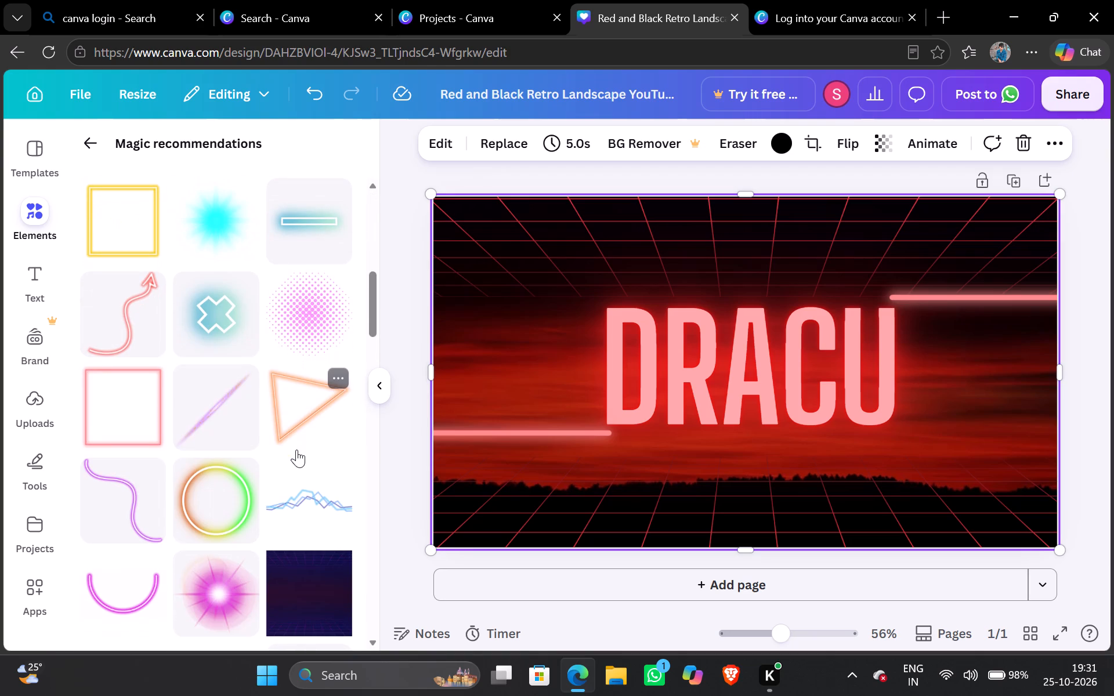
{"action": "scroll", "coordinate": [296, 449], "scroll_direction": "down", "scroll_amount": 1}
{"action": "left_click", "coordinate": [150, 305]}
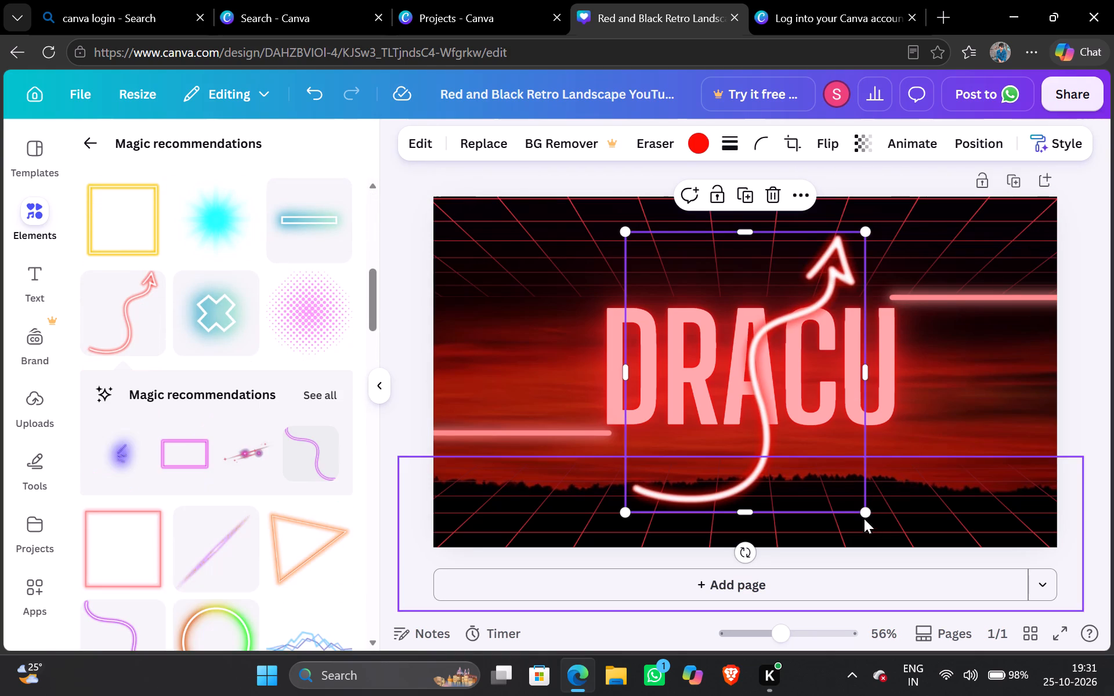
Shrink the neon wavy arrow slightly and rotate it to about 95° over the DRACU title.
{"action": "left_click_drag", "start_coordinate": [866, 509], "coordinate": [747, 497]}
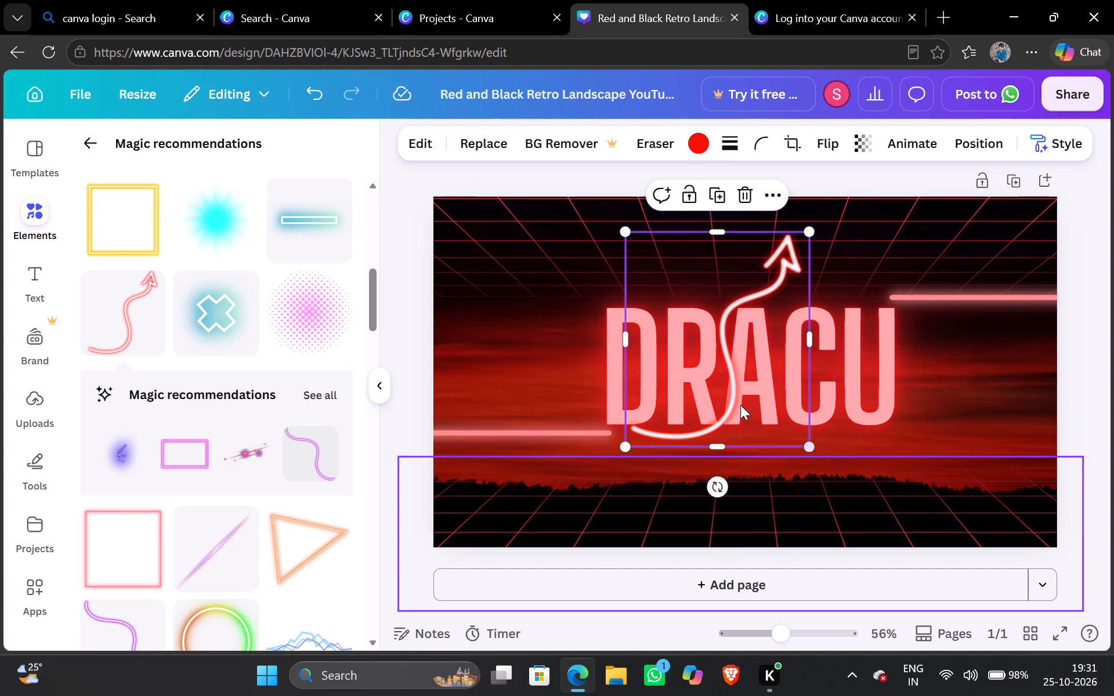
{"action": "left_click_drag", "start_coordinate": [721, 490], "coordinate": [575, 241]}
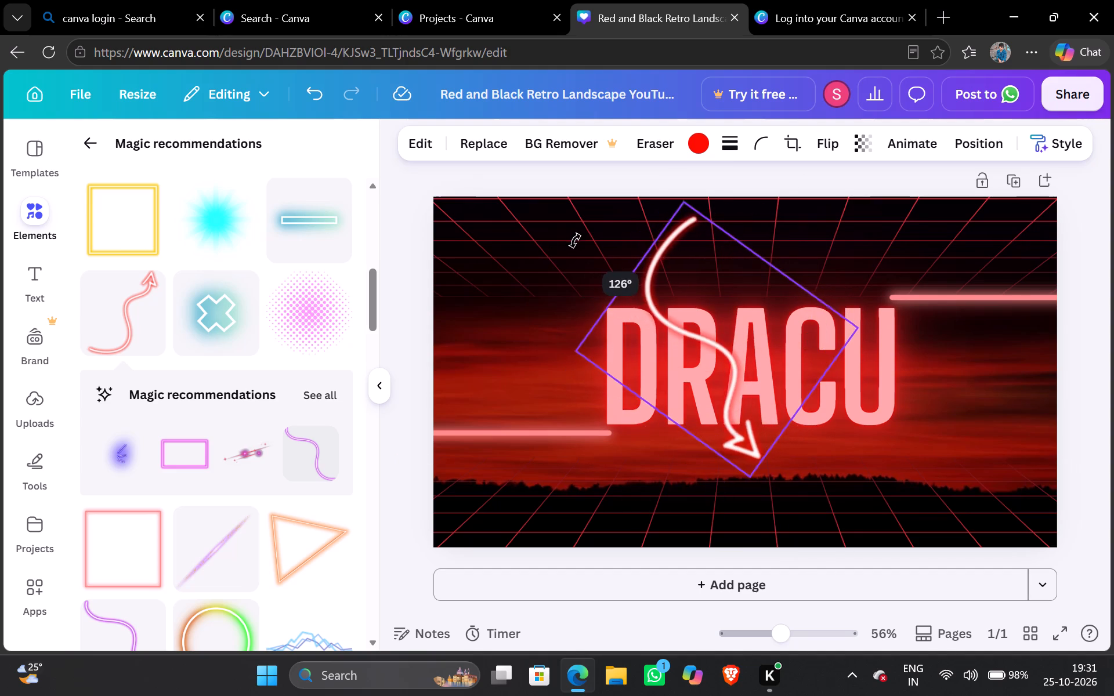
{"action": "left_click_drag", "start_coordinate": [575, 241], "coordinate": [611, 339]}
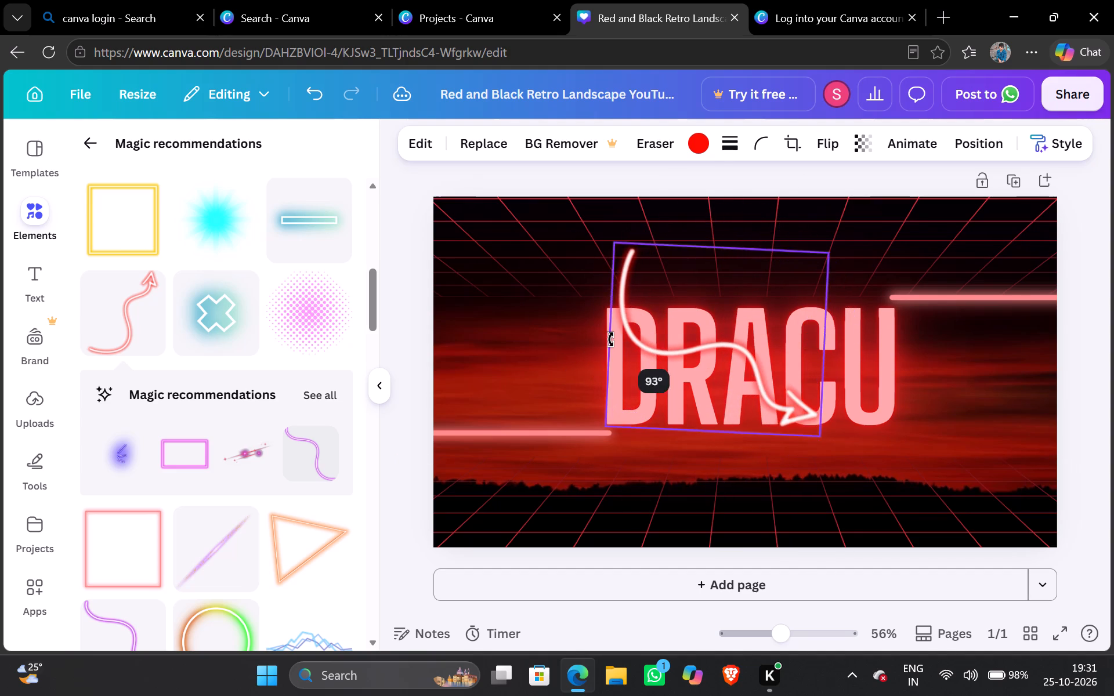
{"action": "left_click_drag", "start_coordinate": [611, 339], "coordinate": [650, 340]}
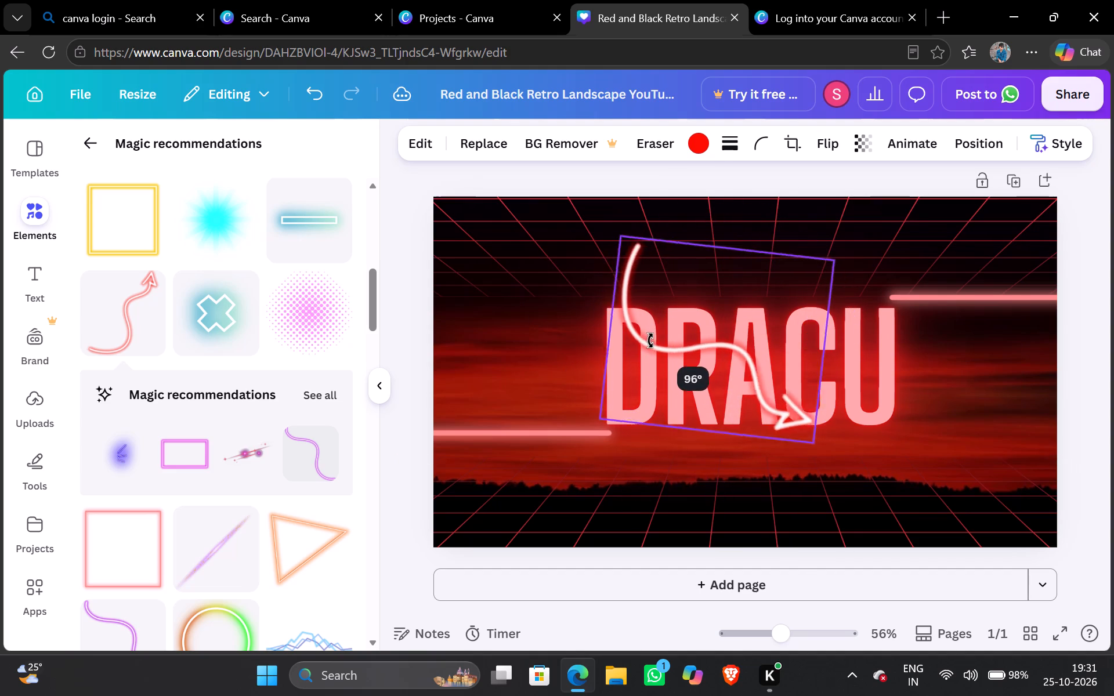
{"action": "left_click_drag", "start_coordinate": [650, 340], "coordinate": [653, 338]}
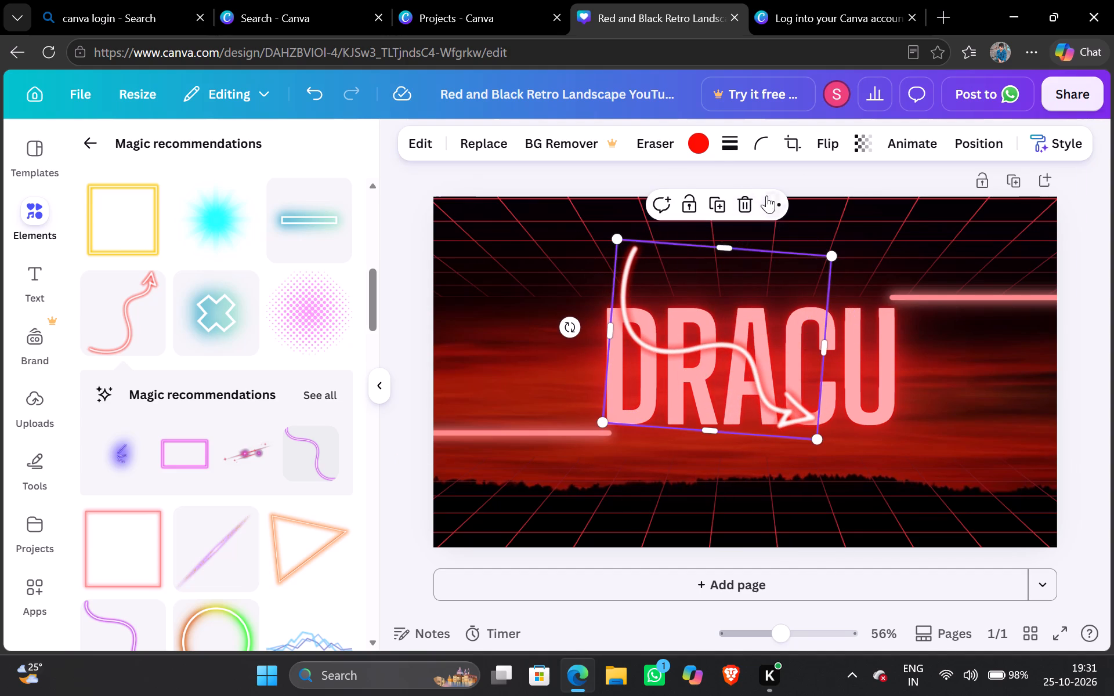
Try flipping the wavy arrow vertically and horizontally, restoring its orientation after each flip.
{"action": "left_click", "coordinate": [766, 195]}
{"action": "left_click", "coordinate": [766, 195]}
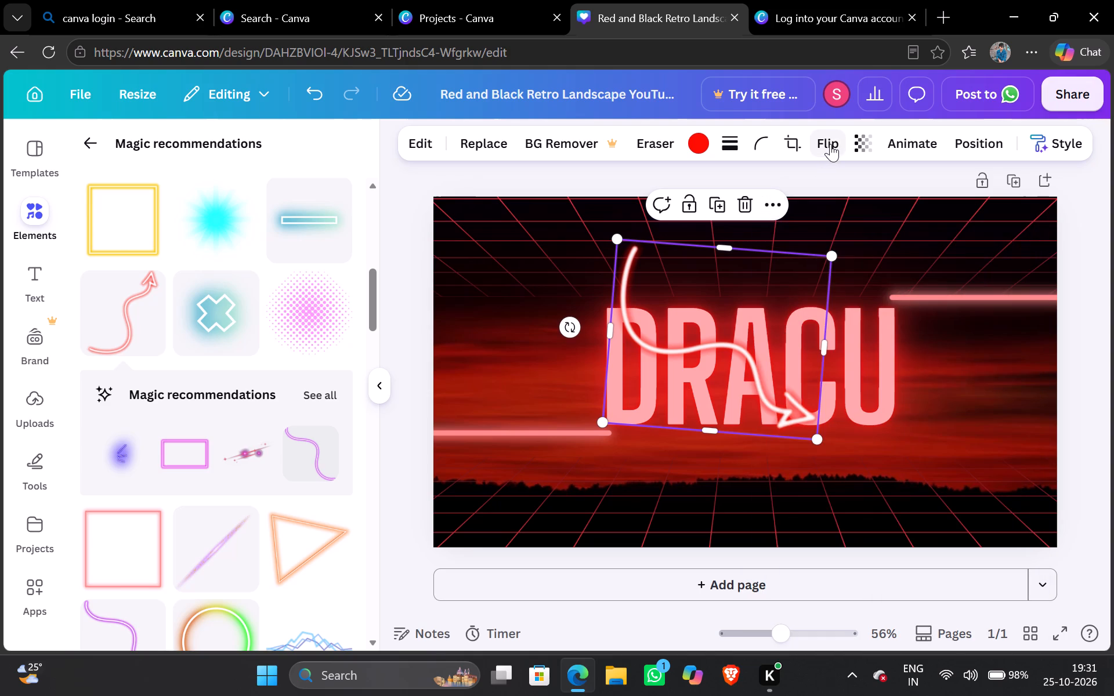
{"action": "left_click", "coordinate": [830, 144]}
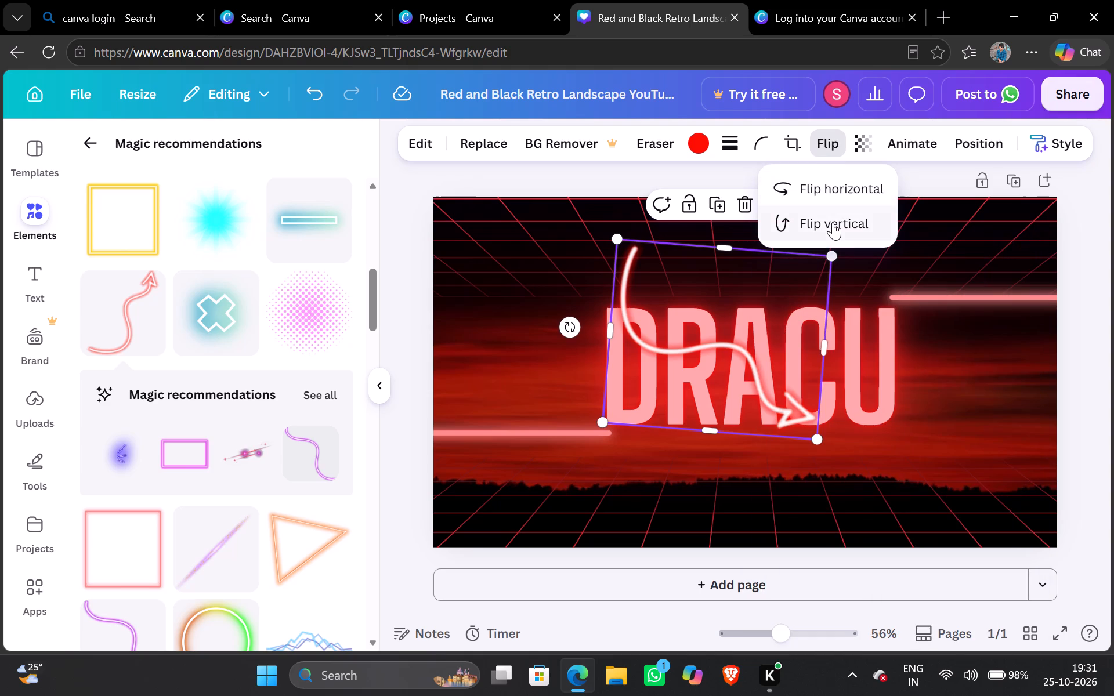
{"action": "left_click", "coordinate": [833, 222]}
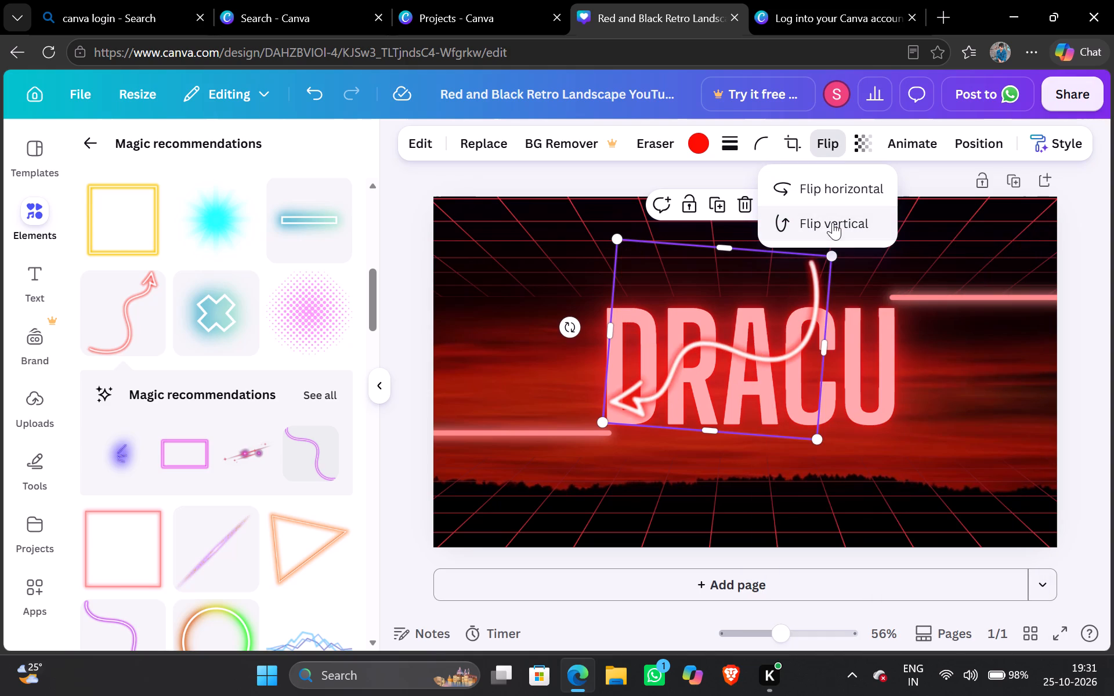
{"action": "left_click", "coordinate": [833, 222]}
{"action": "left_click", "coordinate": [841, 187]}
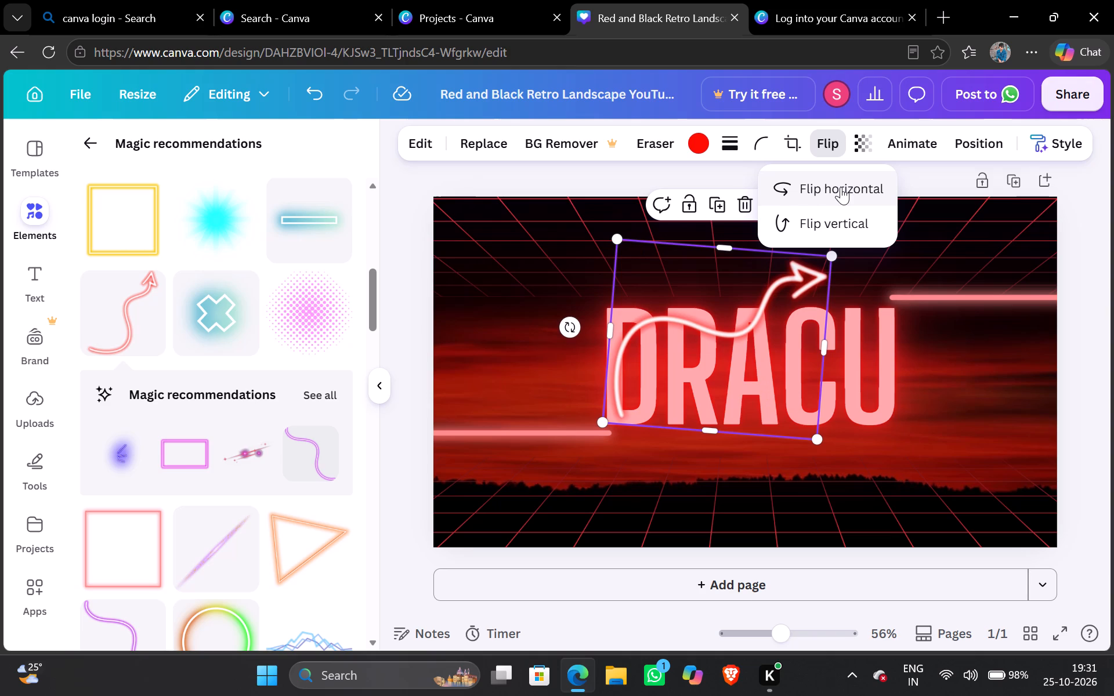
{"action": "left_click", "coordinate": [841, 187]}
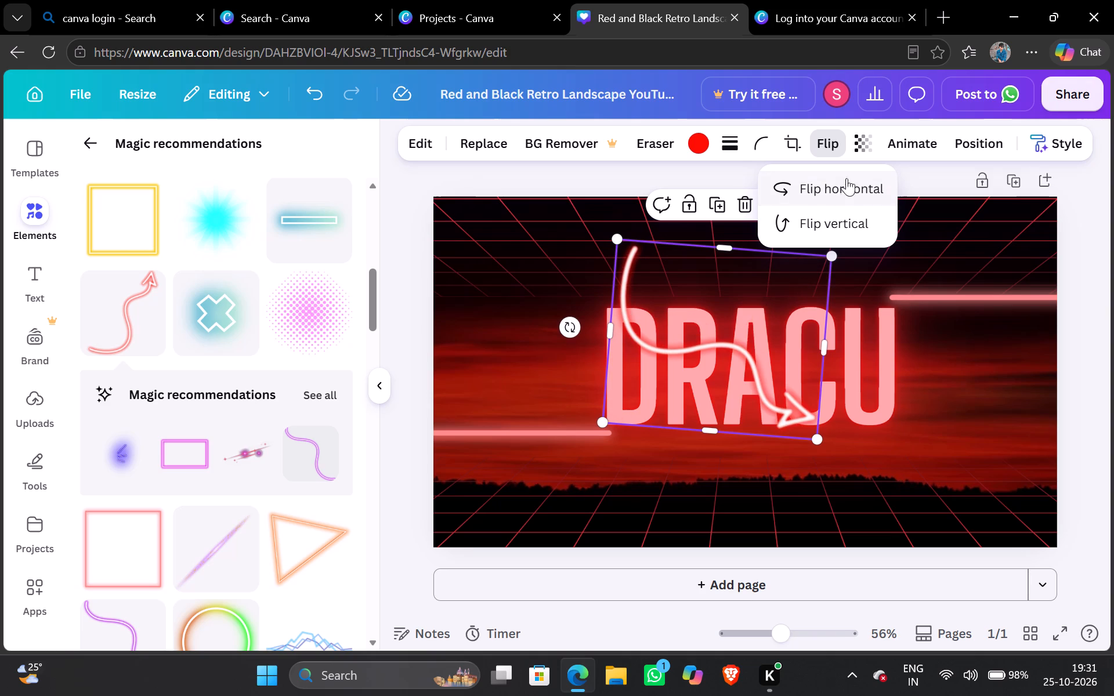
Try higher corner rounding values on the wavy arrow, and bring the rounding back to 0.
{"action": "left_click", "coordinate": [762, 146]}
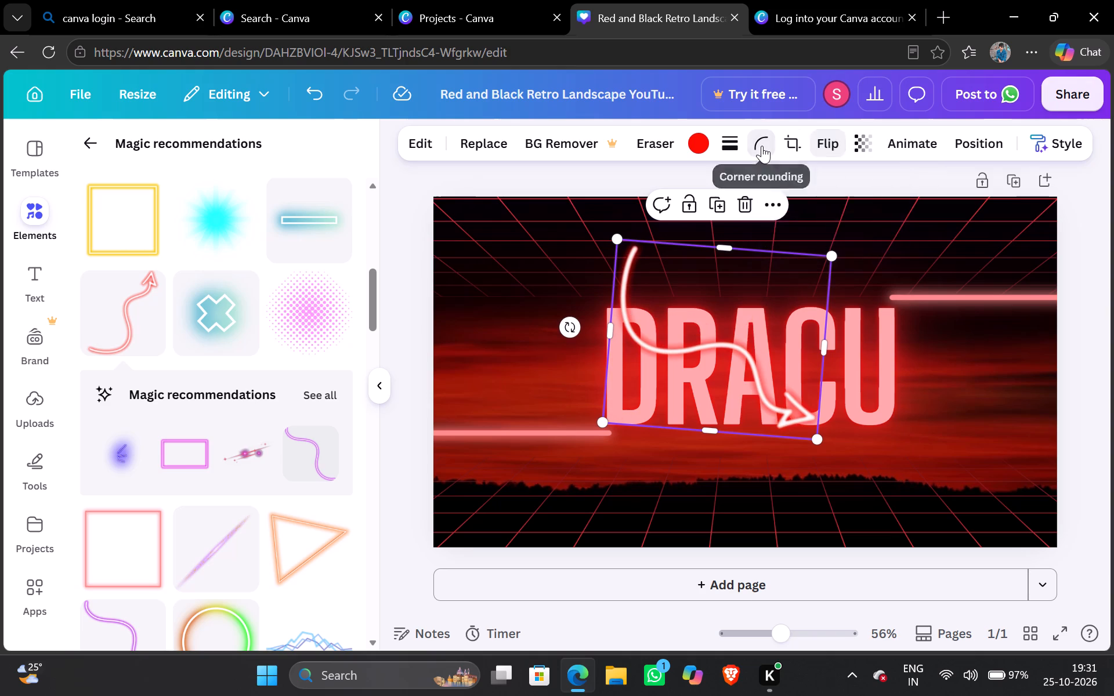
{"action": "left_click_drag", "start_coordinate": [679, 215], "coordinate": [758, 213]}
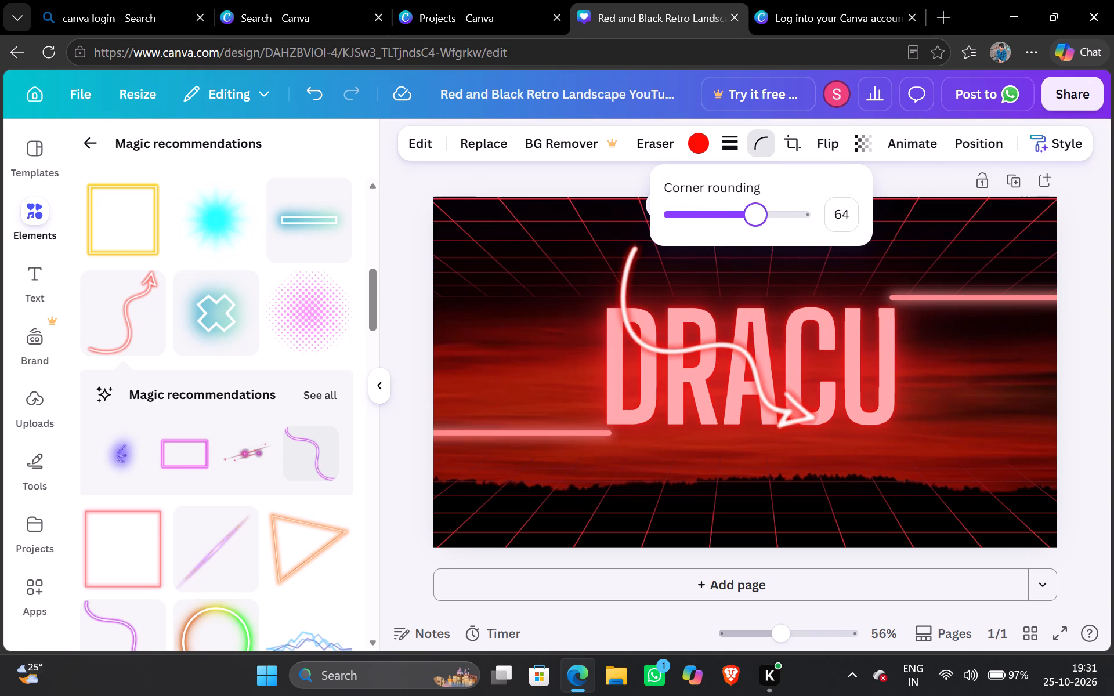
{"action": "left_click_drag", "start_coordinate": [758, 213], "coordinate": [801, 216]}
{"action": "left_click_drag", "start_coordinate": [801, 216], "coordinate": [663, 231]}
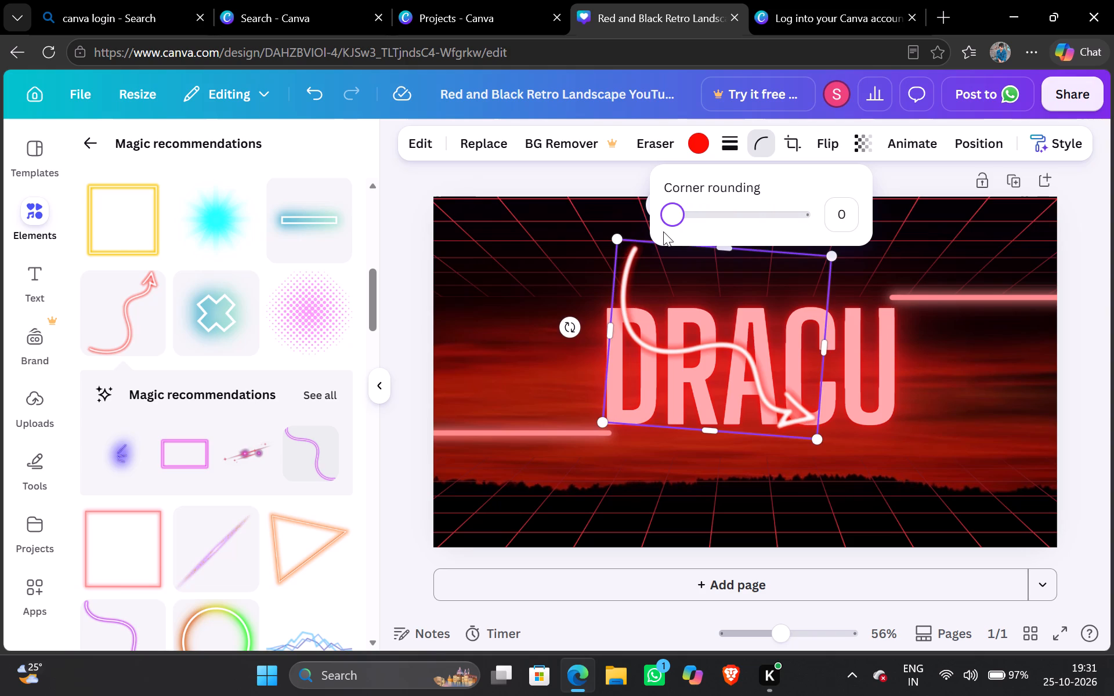
Shrink the wavy arrow further and rotate it so it runs roughly horizontally with its head pointing right.
{"action": "left_click_drag", "start_coordinate": [729, 343], "coordinate": [998, 401]}
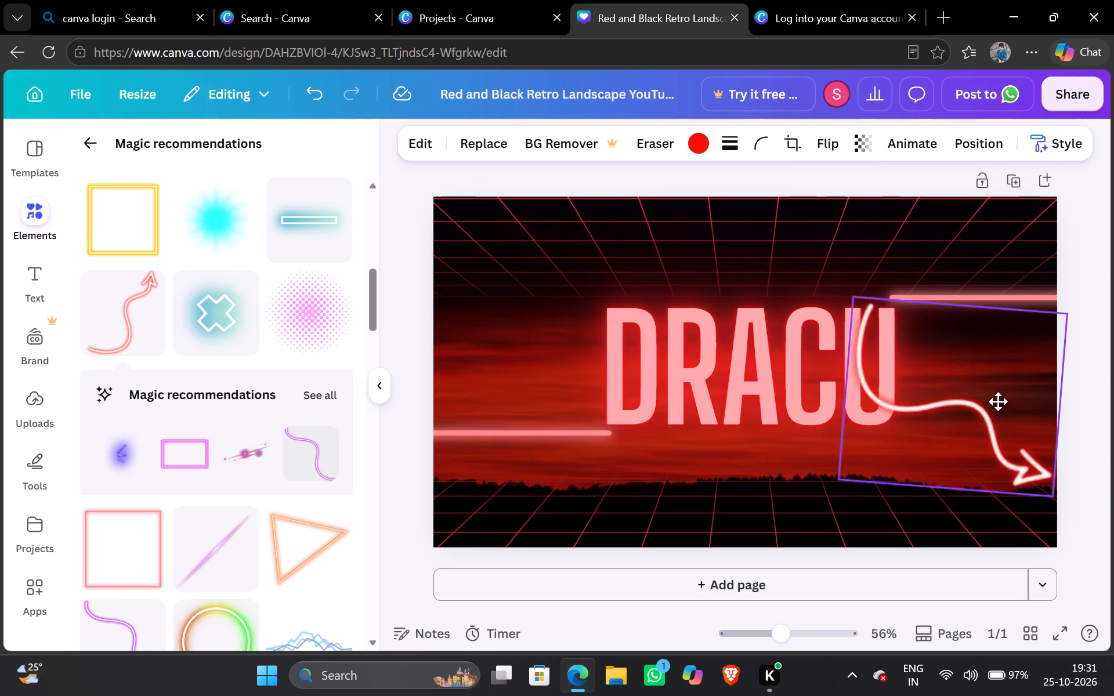
{"action": "left_click_drag", "start_coordinate": [998, 401], "coordinate": [799, 372]}
{"action": "left_click_drag", "start_coordinate": [889, 462], "coordinate": [831, 367]}
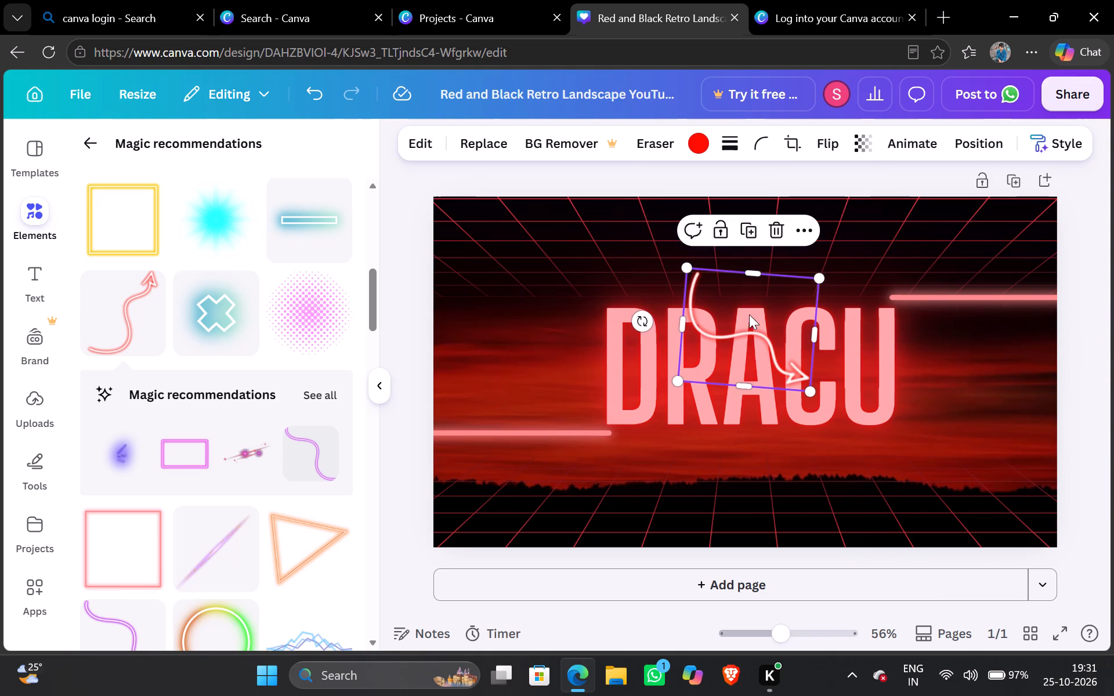
{"action": "left_click_drag", "start_coordinate": [643, 320], "coordinate": [714, 356]}
Position the wavy arrow so its tail starts at the lower-right corner of the letter U, pointing toward the design's right edge.
{"action": "left_click_drag", "start_coordinate": [777, 338], "coordinate": [997, 424]}
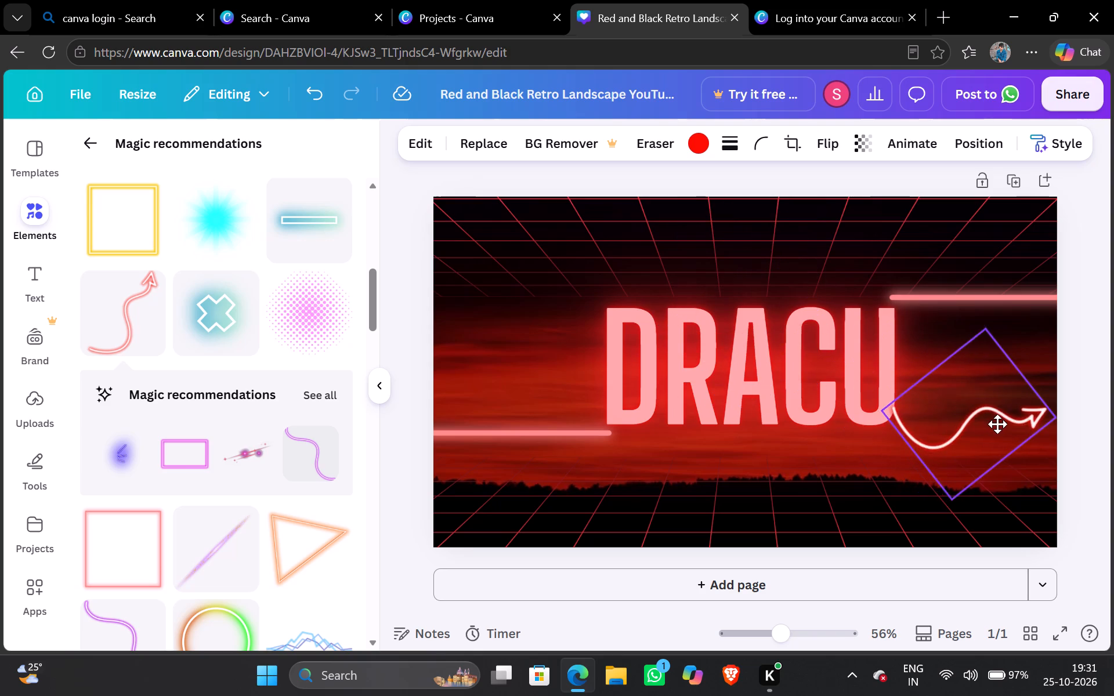
{"action": "left_click_drag", "start_coordinate": [997, 424], "coordinate": [994, 430]}
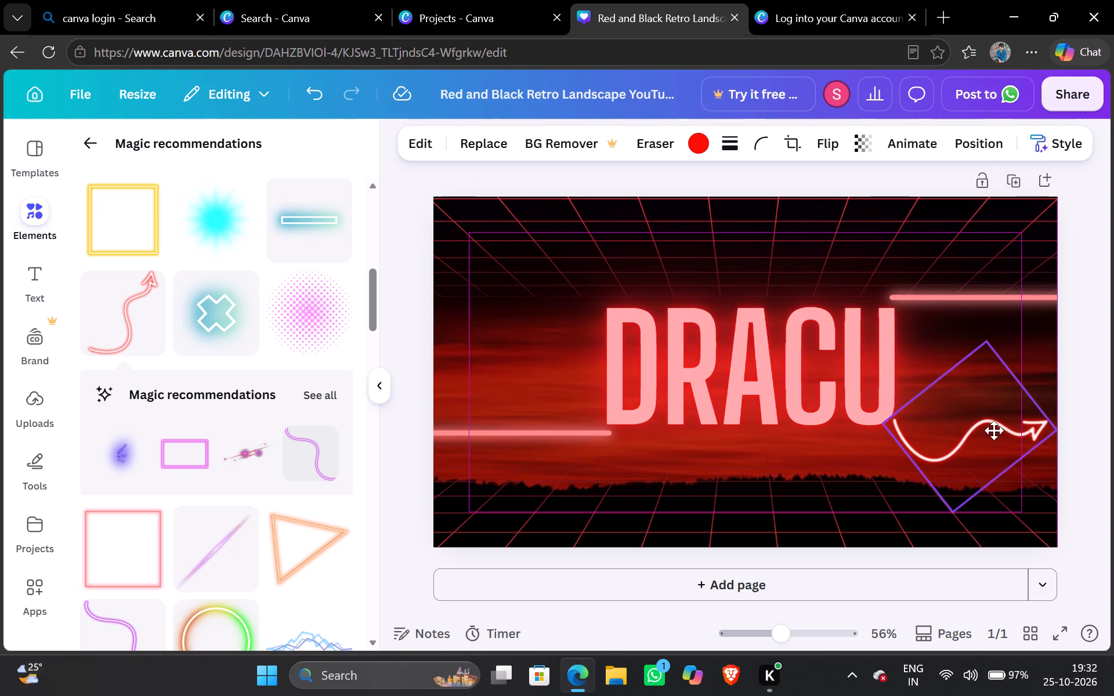
{"action": "left_click_drag", "start_coordinate": [994, 430], "coordinate": [994, 428]}
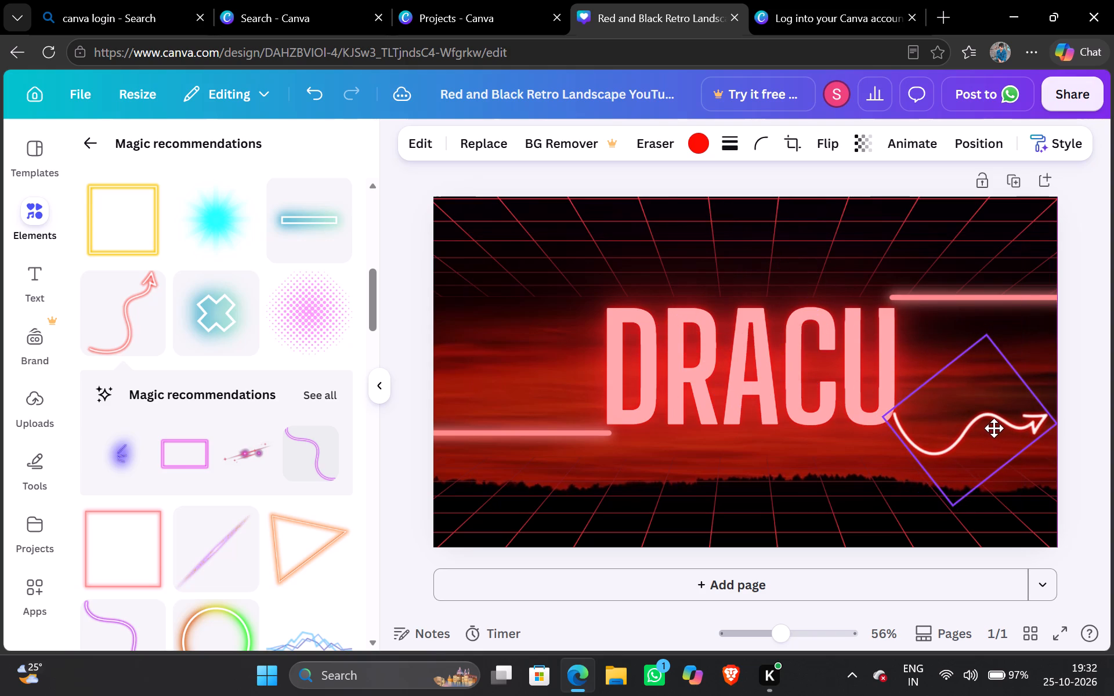
{"action": "left_click_drag", "start_coordinate": [994, 428], "coordinate": [992, 427]}
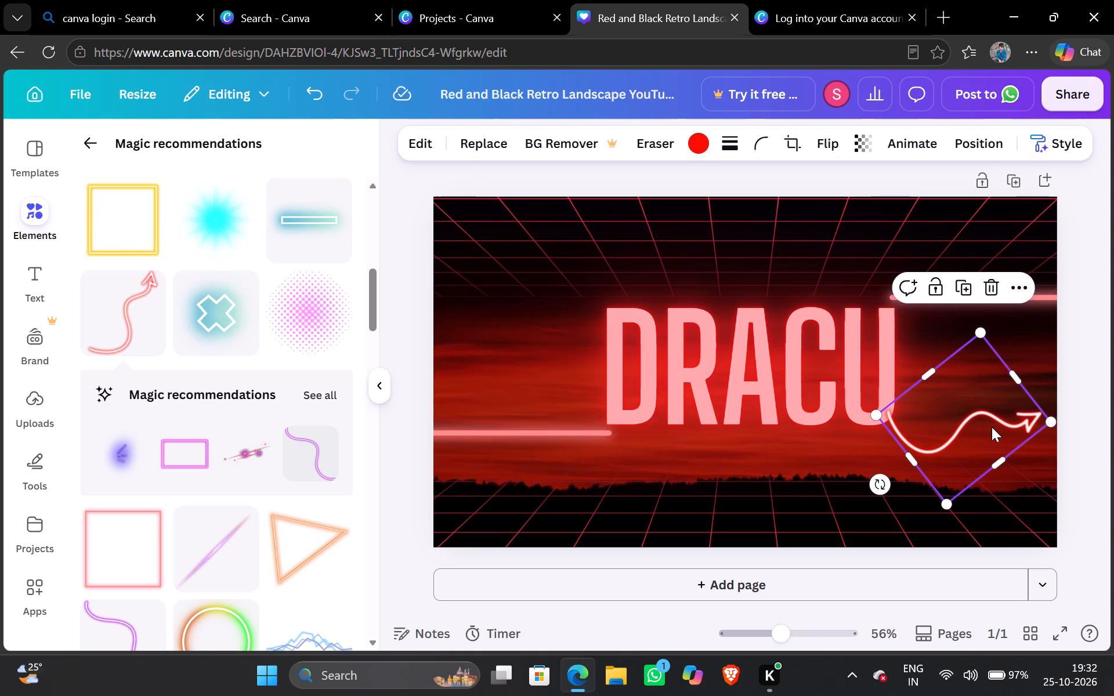
{"action": "left_click", "coordinate": [854, 361]}
{"action": "left_click", "coordinate": [854, 361]}
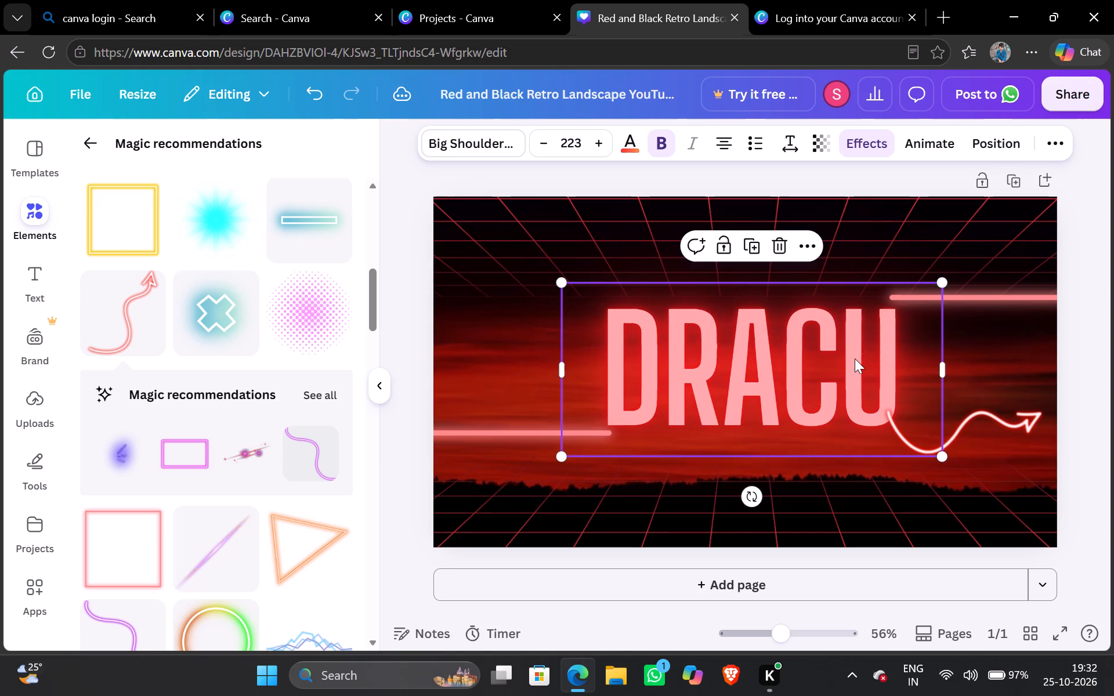
{"action": "left_click", "coordinate": [1000, 412]}
{"action": "left_click", "coordinate": [998, 416]}
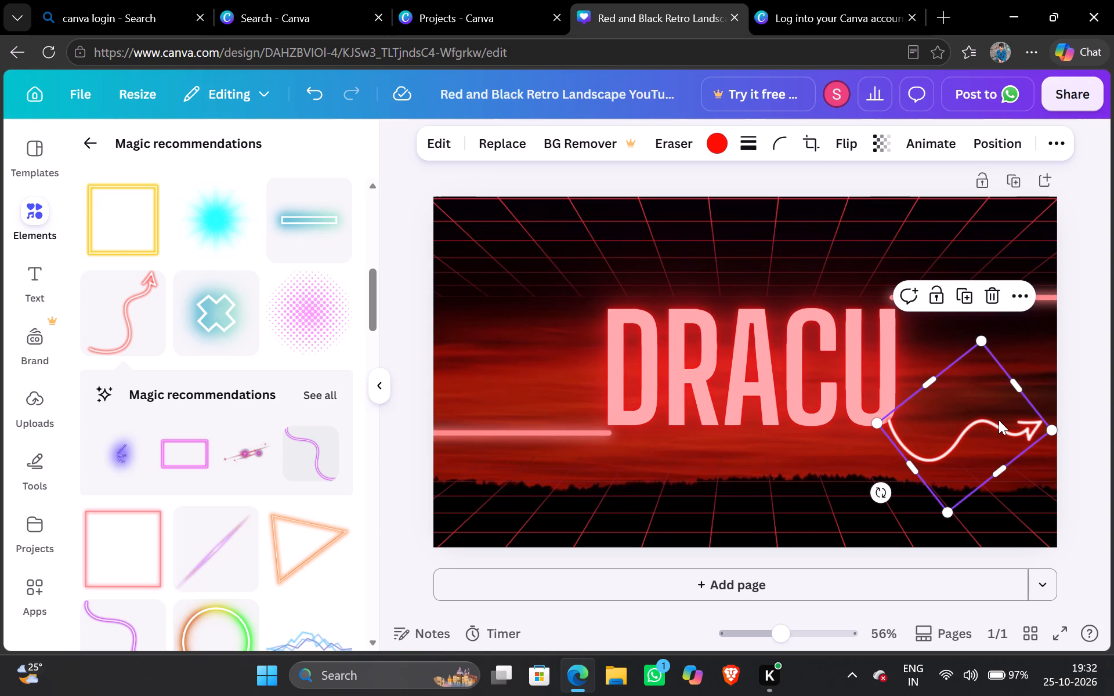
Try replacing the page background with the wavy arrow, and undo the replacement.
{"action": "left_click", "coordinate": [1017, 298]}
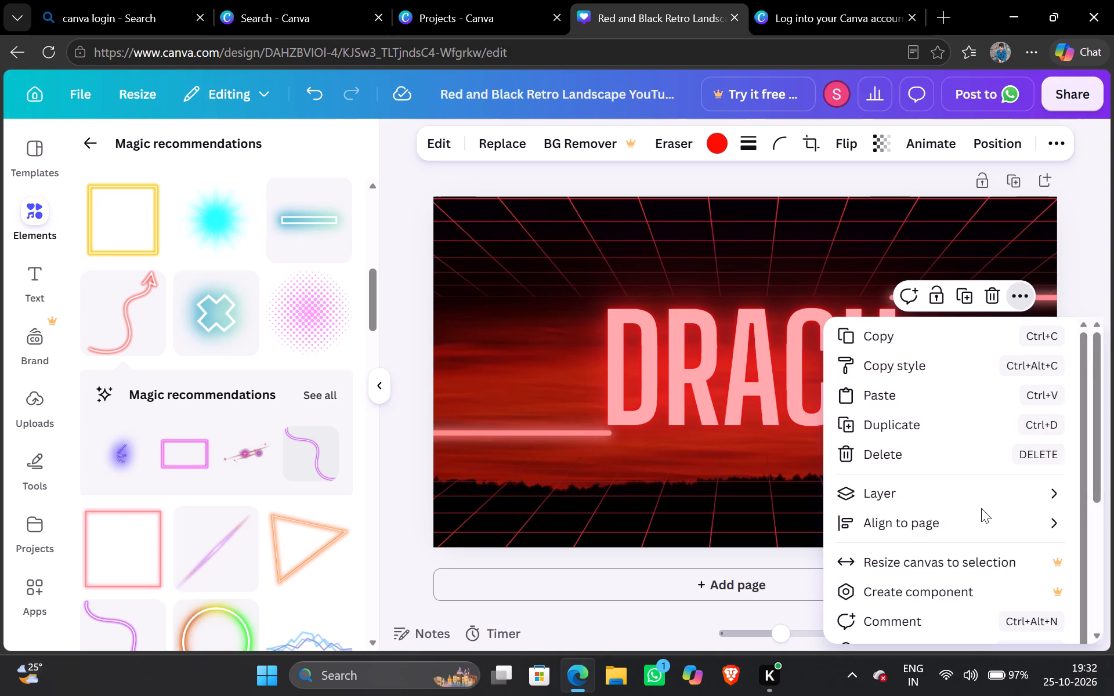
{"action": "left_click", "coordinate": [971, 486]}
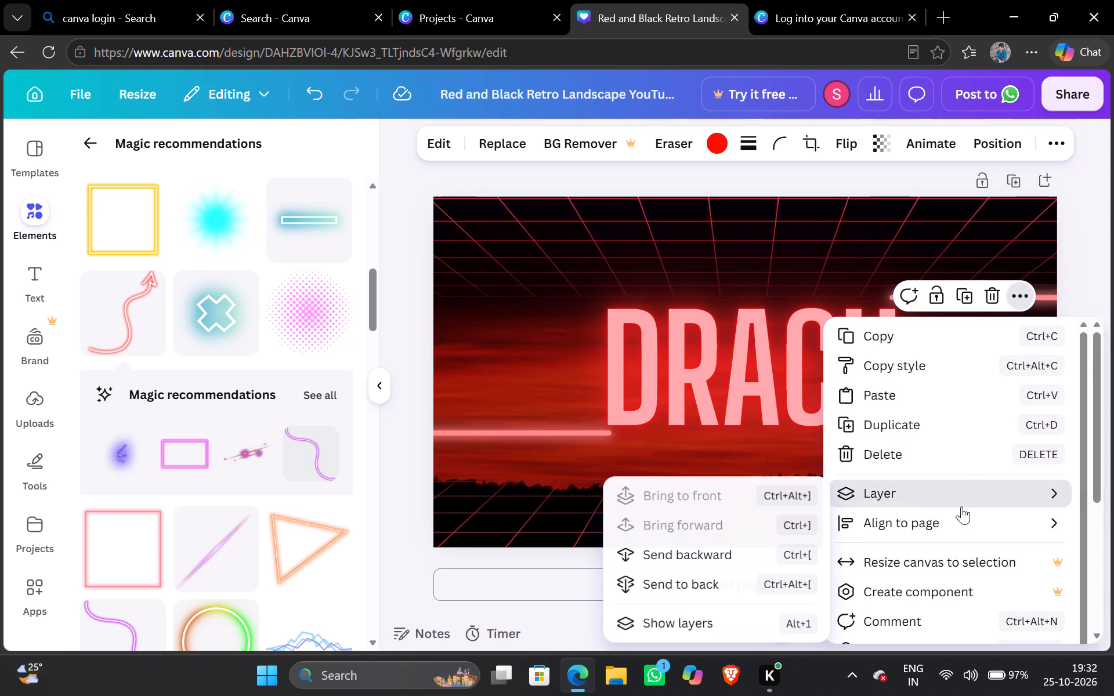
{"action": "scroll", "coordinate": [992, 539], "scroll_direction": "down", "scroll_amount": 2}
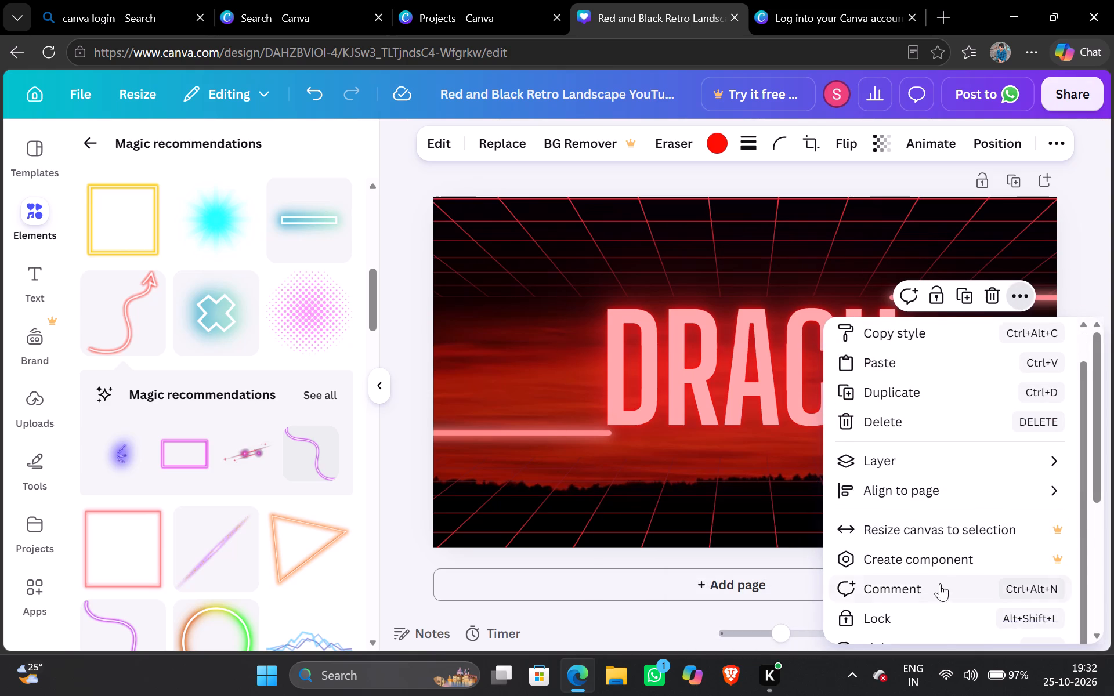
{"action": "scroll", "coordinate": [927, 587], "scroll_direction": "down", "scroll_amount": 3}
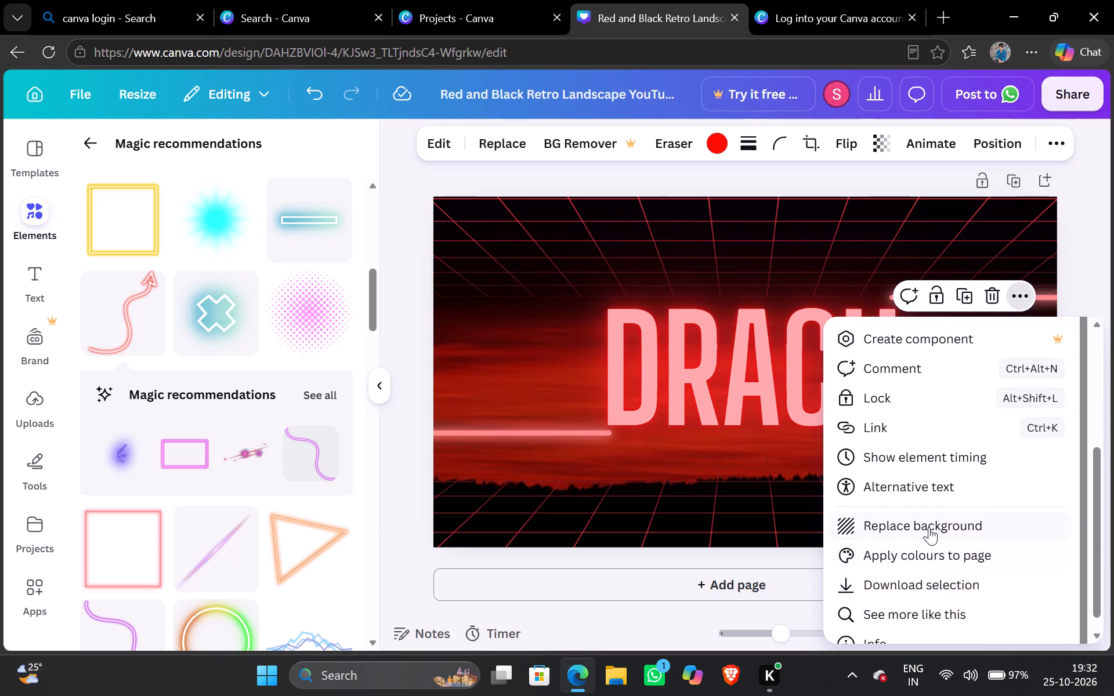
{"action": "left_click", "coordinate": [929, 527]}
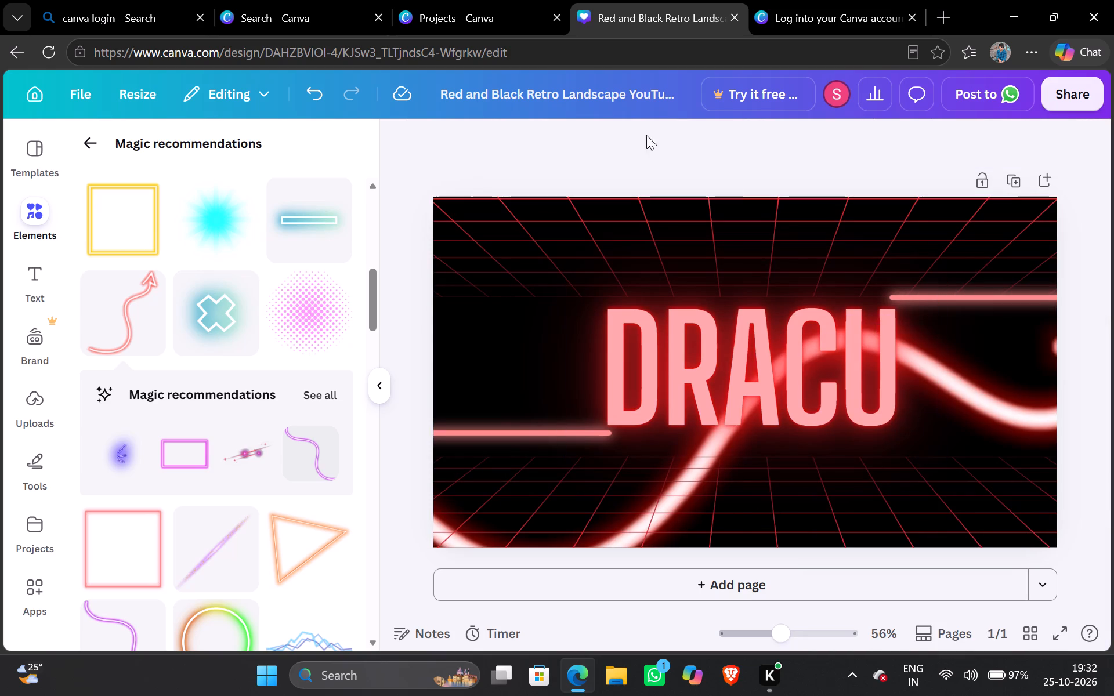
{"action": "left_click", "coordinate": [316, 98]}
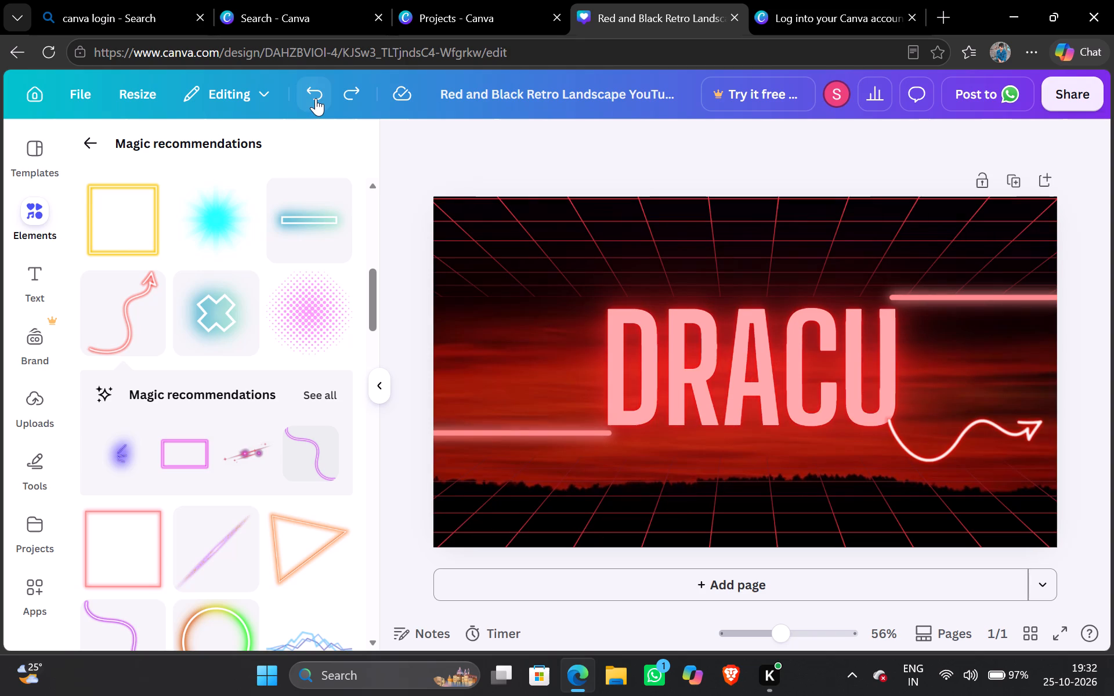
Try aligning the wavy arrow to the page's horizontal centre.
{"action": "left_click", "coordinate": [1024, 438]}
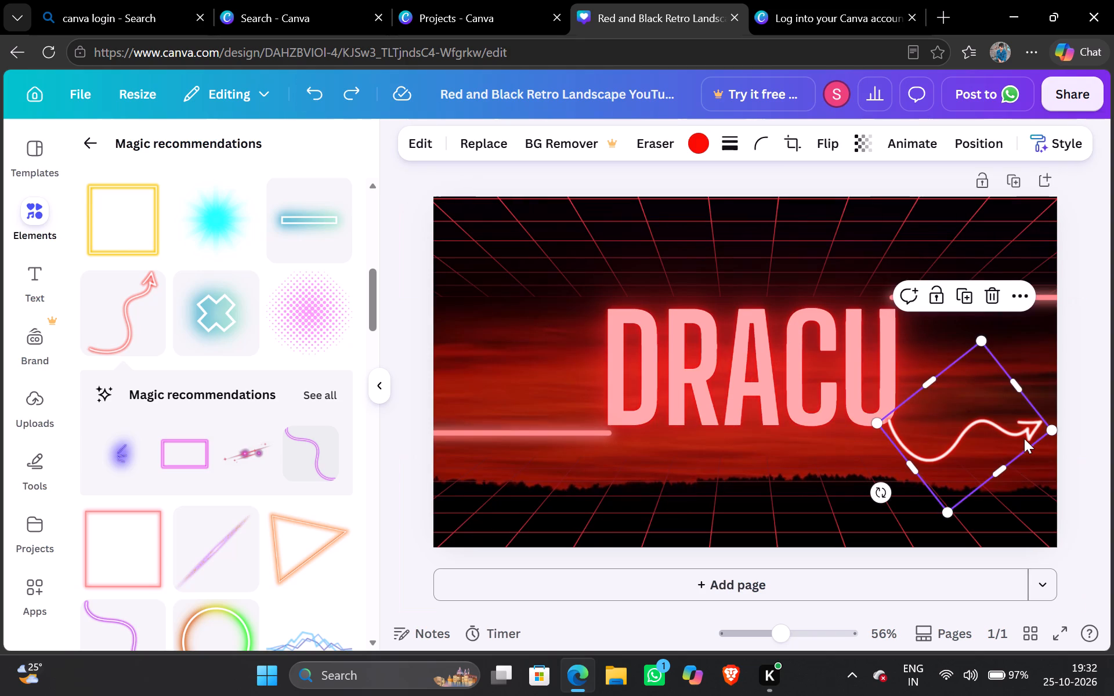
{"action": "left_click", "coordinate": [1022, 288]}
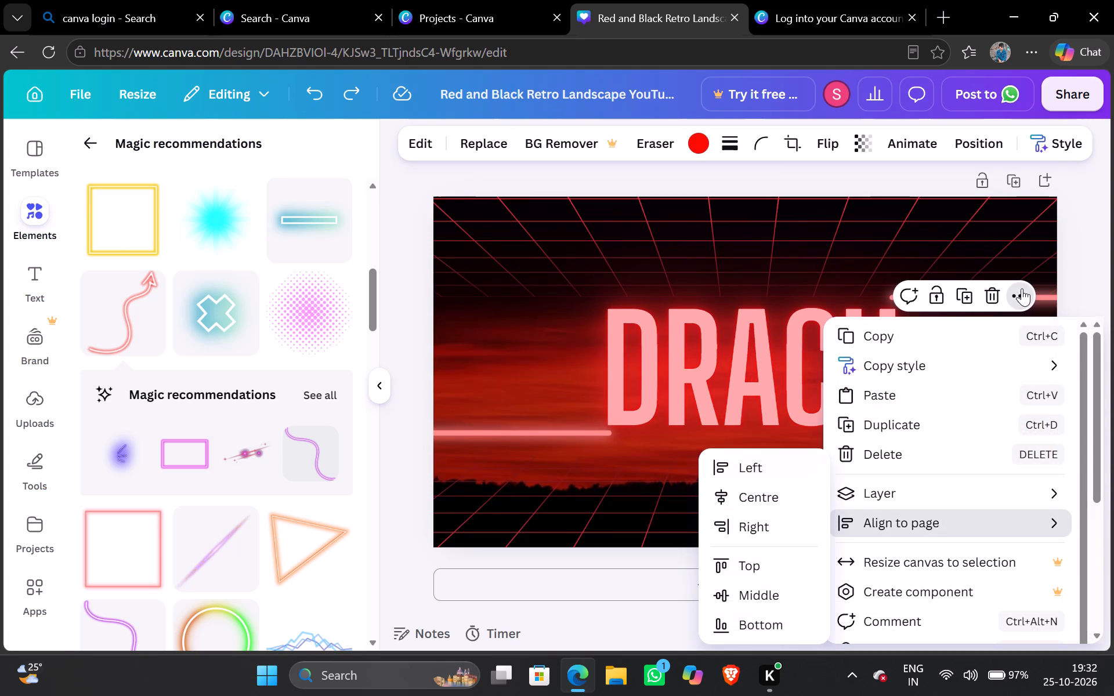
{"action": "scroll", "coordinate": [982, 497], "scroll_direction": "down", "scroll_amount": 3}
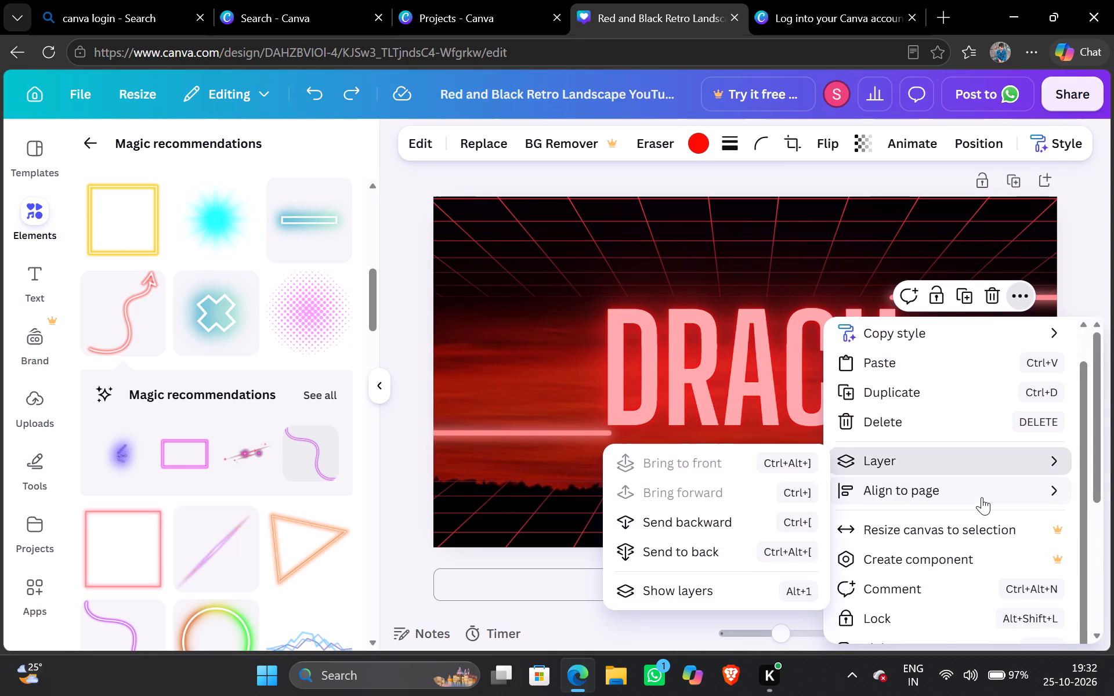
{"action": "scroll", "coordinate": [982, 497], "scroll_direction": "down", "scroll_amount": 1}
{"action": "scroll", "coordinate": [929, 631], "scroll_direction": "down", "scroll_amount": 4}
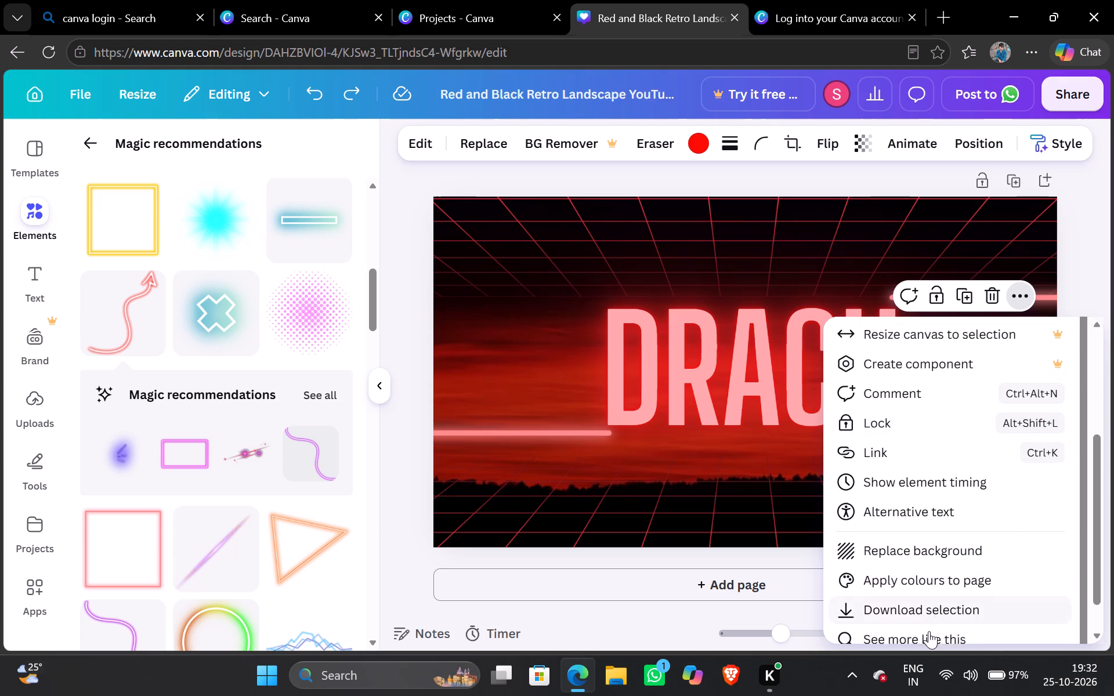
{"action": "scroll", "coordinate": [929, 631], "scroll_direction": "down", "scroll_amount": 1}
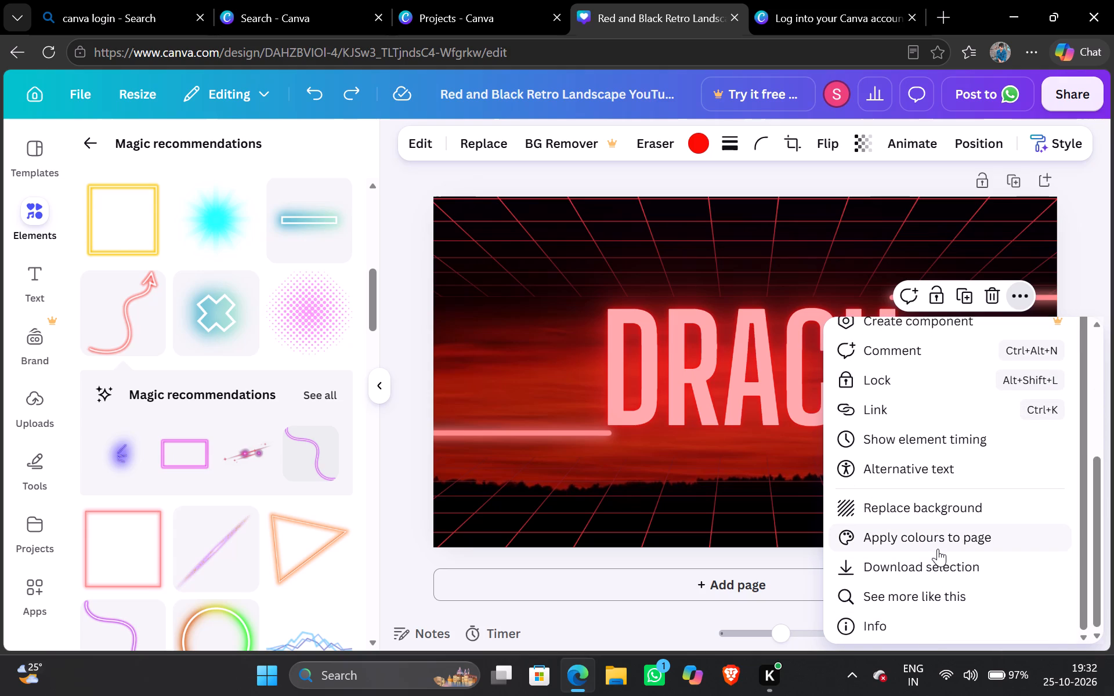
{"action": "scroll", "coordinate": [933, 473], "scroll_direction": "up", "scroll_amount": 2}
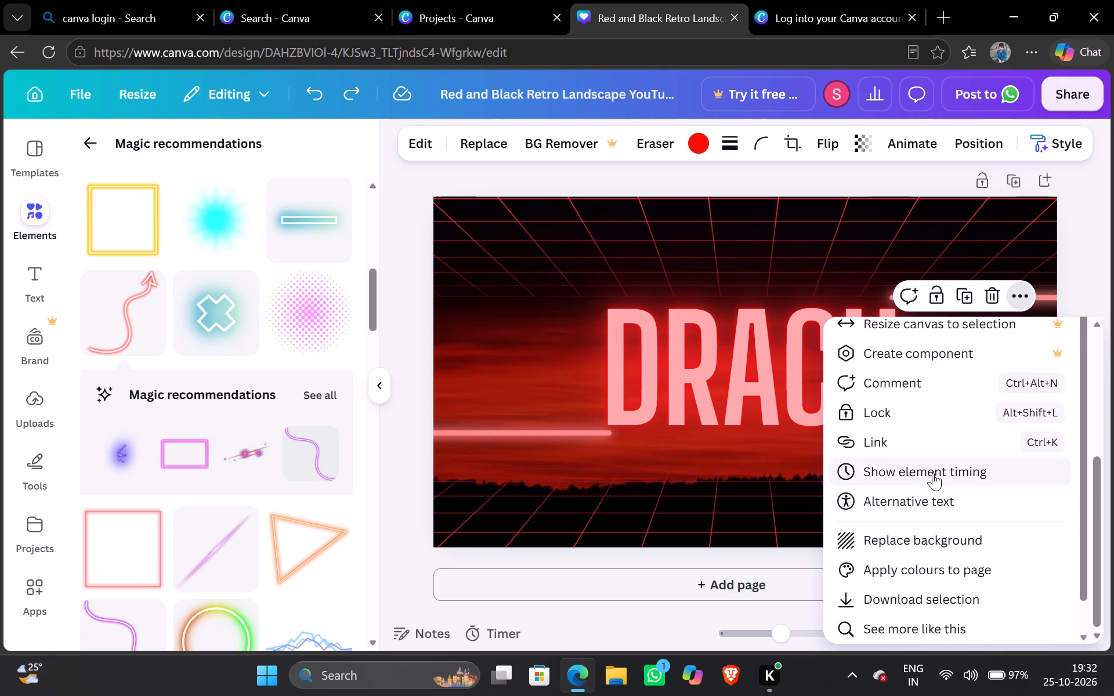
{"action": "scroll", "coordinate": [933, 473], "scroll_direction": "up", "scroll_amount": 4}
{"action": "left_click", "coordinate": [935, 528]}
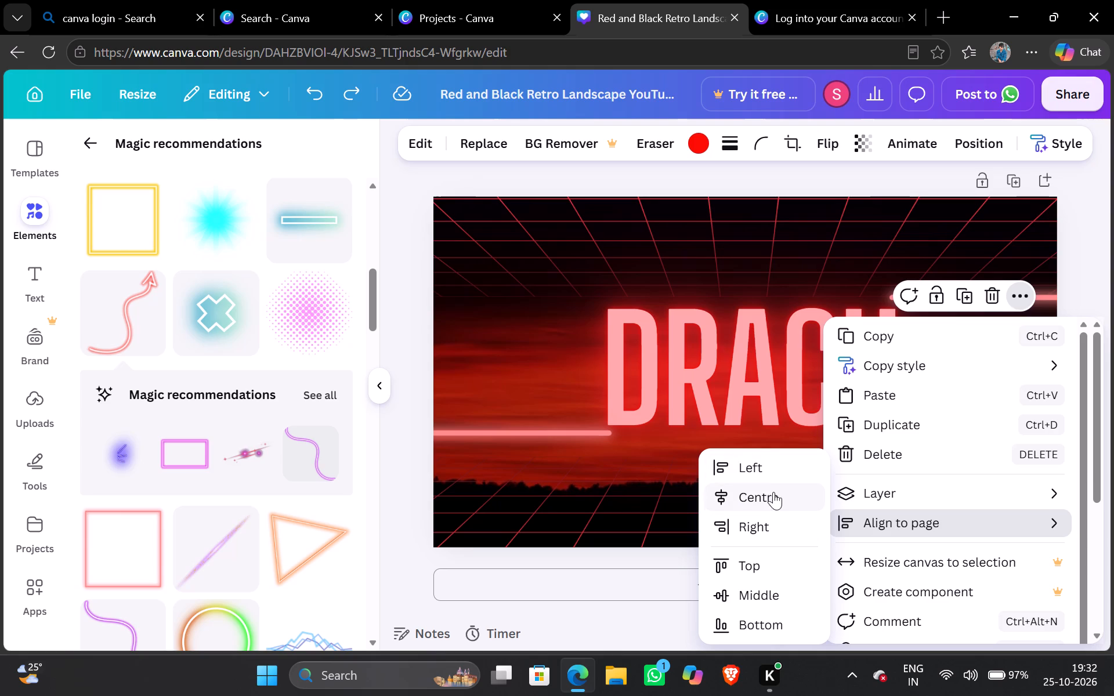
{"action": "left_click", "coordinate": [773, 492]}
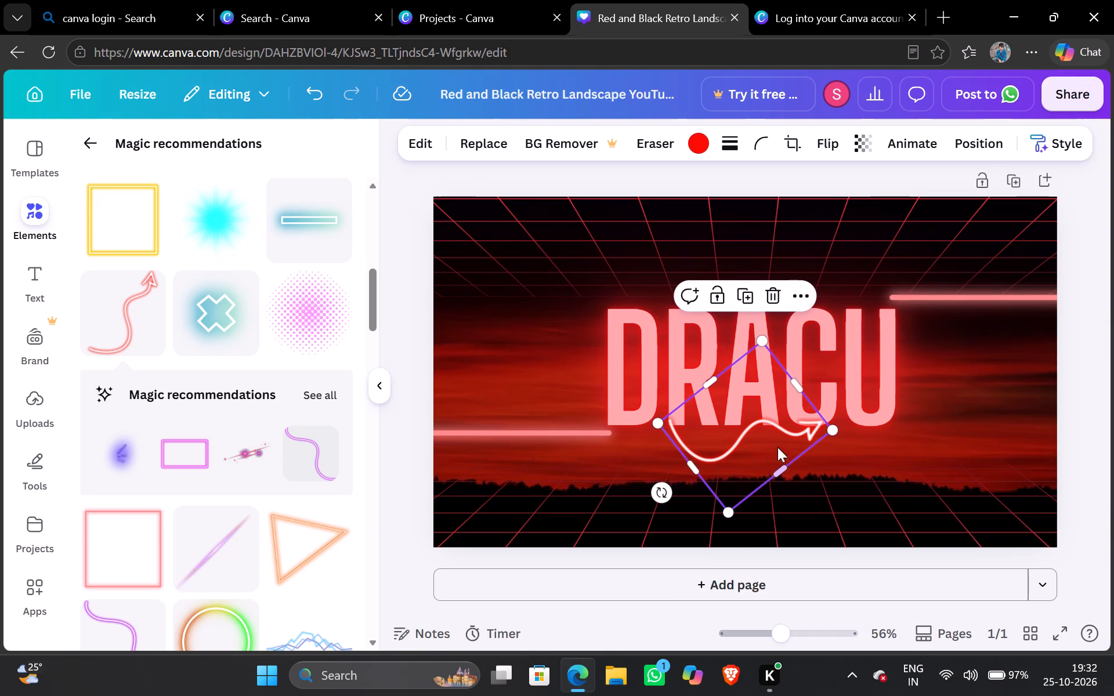
Move the wavy arrow back so its tail meets the lower-right corner of the letter U, and shrink it slightly.
{"action": "left_click_drag", "start_coordinate": [757, 428], "coordinate": [985, 424]}
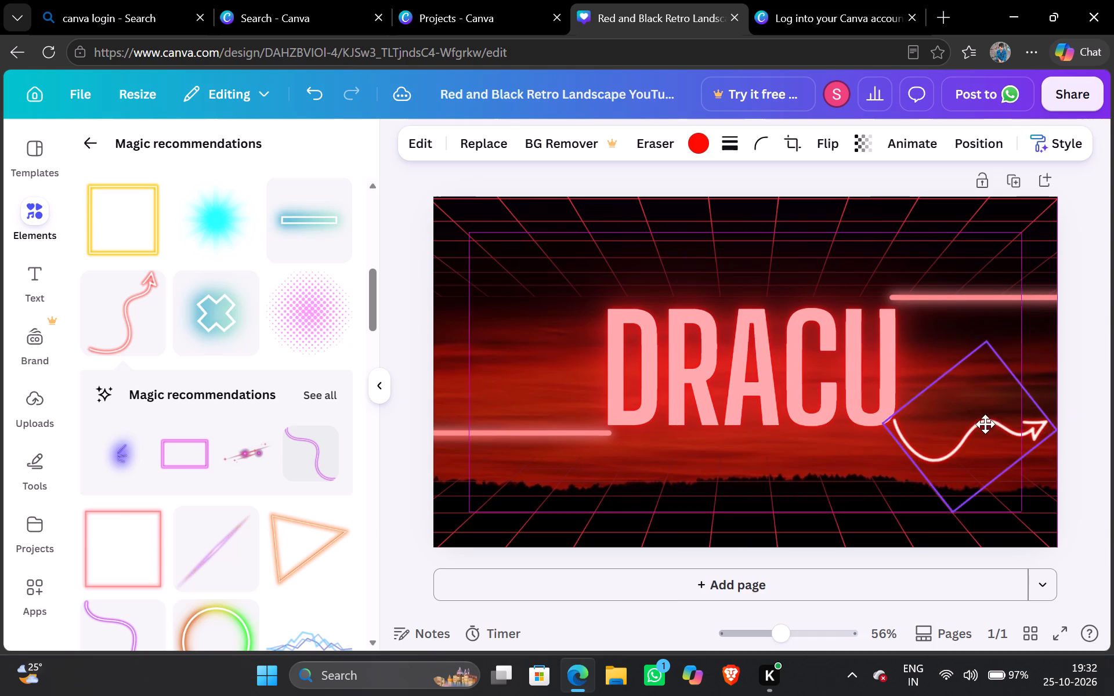
{"action": "left_click_drag", "start_coordinate": [985, 424], "coordinate": [983, 423]}
{"action": "left_click_drag", "start_coordinate": [1059, 425], "coordinate": [1051, 512]}
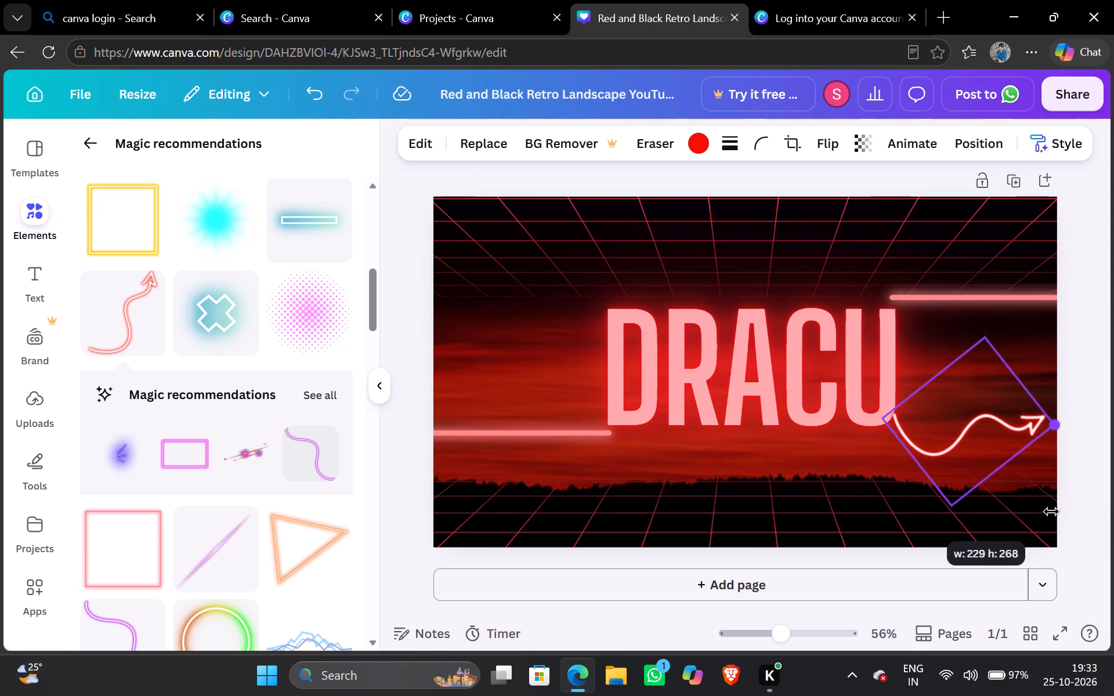
{"action": "left_click_drag", "start_coordinate": [1051, 512], "coordinate": [1045, 490]}
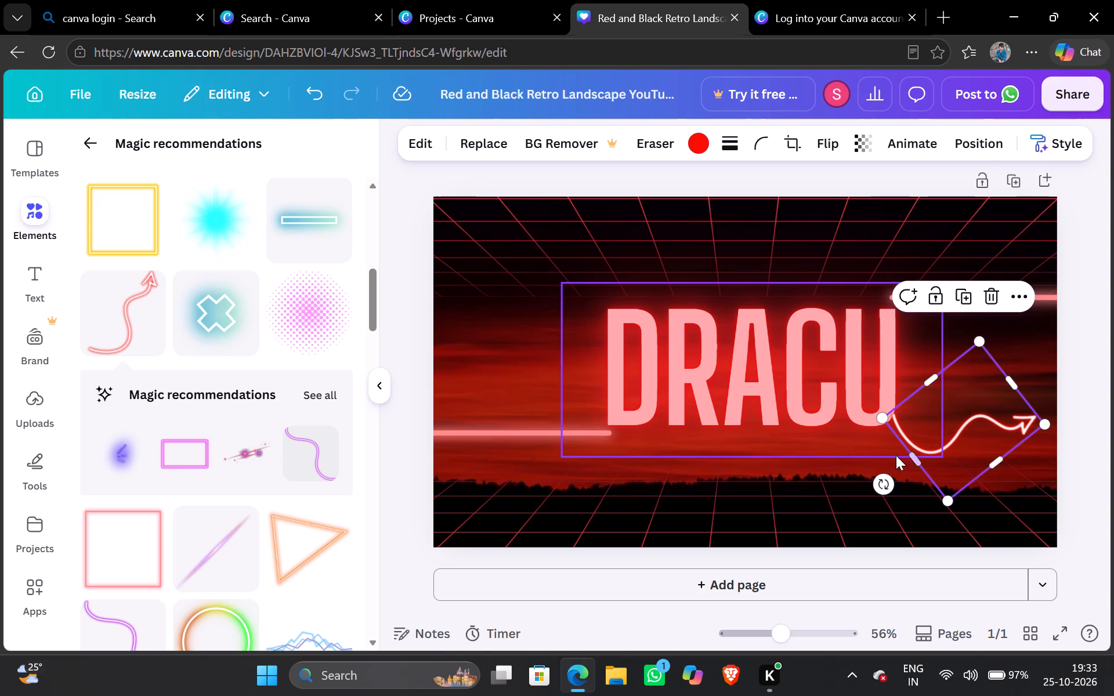
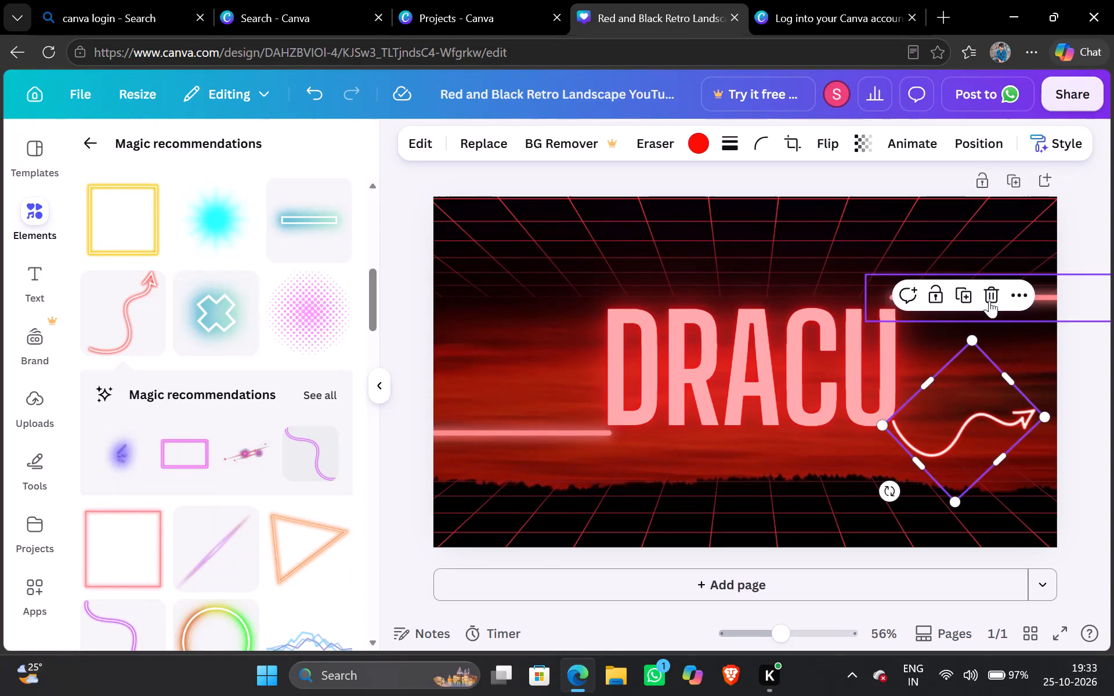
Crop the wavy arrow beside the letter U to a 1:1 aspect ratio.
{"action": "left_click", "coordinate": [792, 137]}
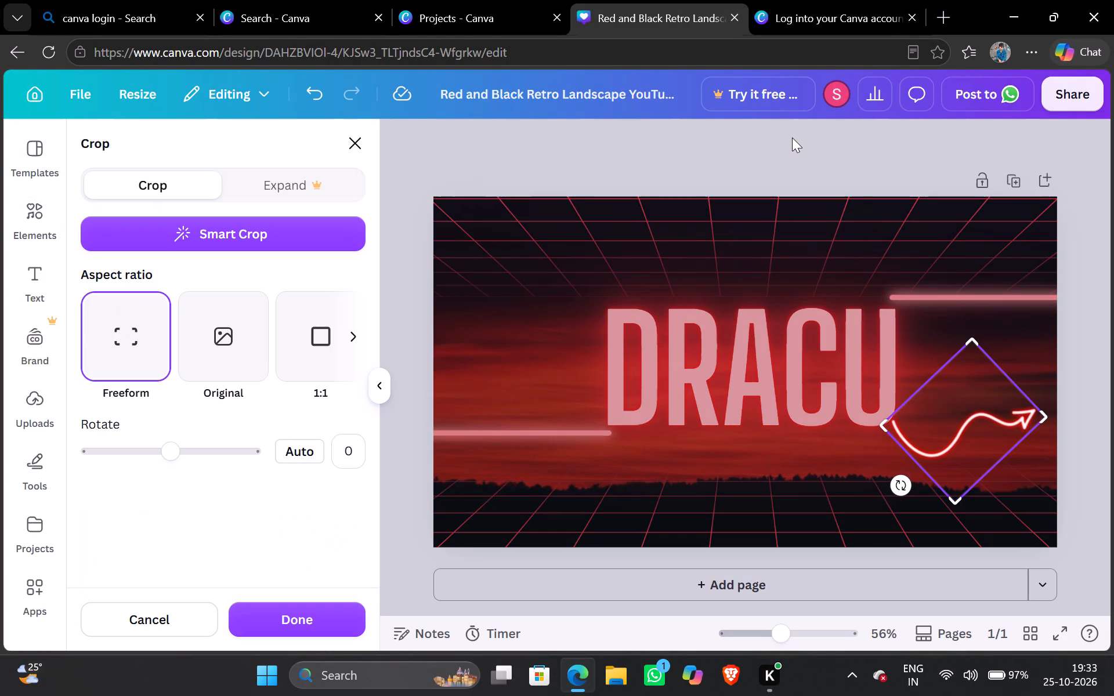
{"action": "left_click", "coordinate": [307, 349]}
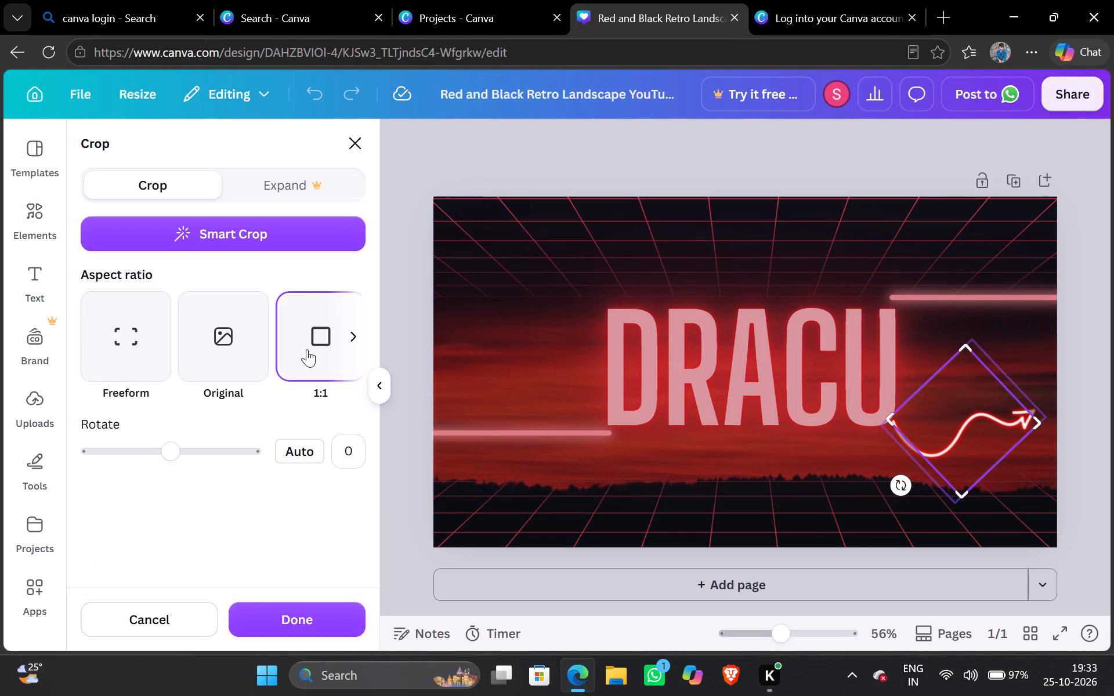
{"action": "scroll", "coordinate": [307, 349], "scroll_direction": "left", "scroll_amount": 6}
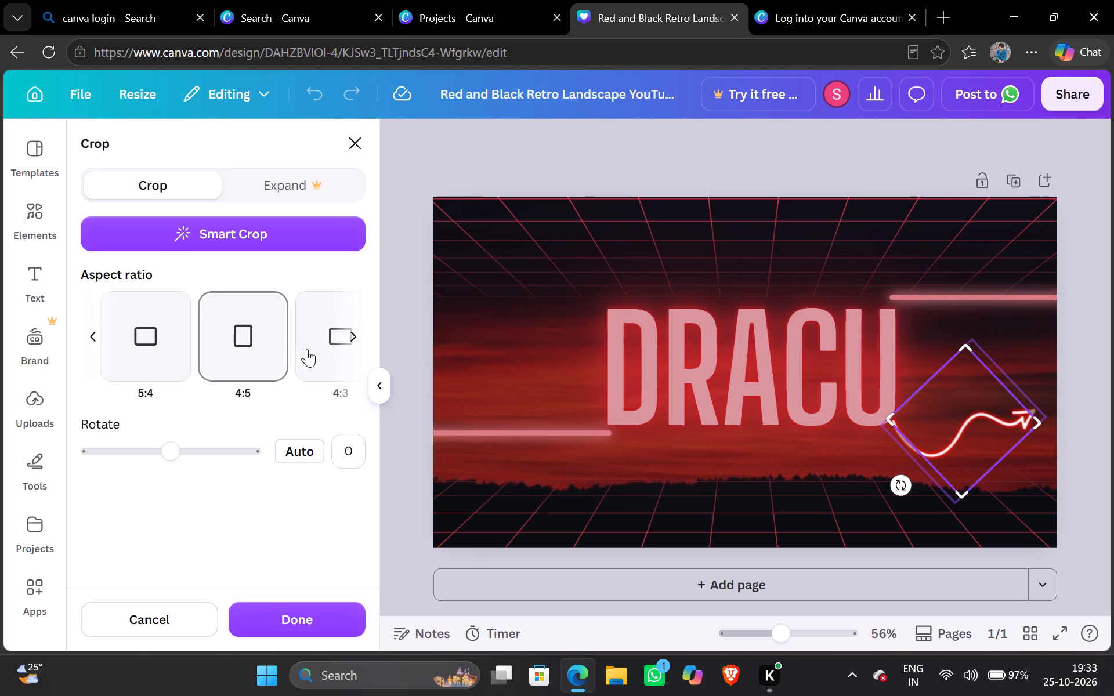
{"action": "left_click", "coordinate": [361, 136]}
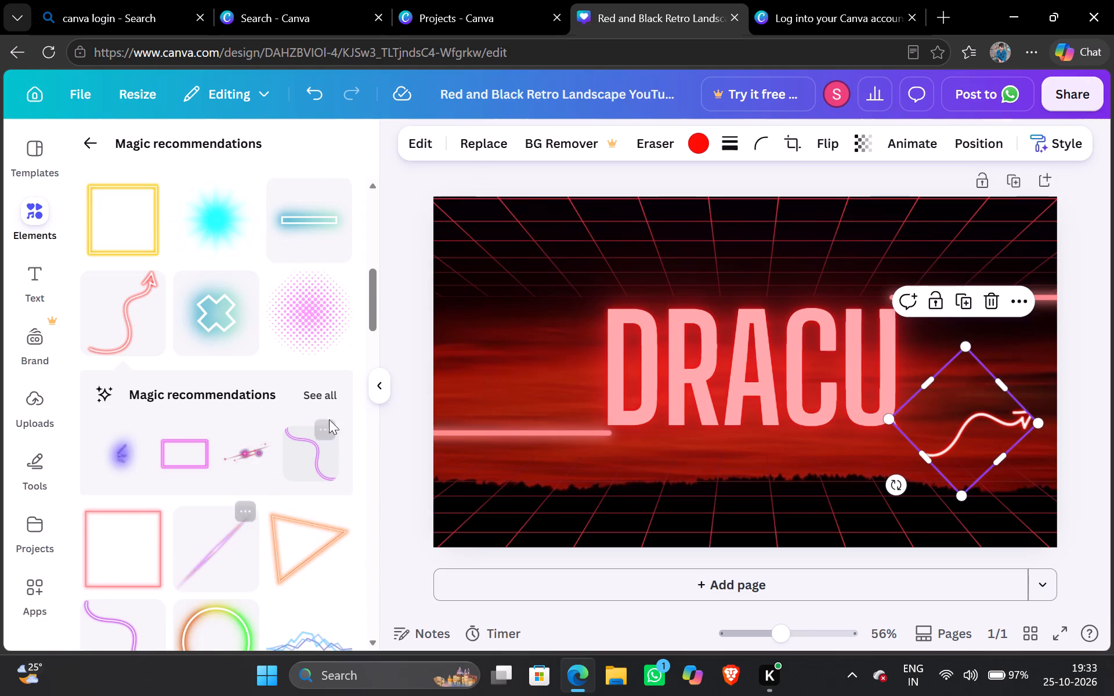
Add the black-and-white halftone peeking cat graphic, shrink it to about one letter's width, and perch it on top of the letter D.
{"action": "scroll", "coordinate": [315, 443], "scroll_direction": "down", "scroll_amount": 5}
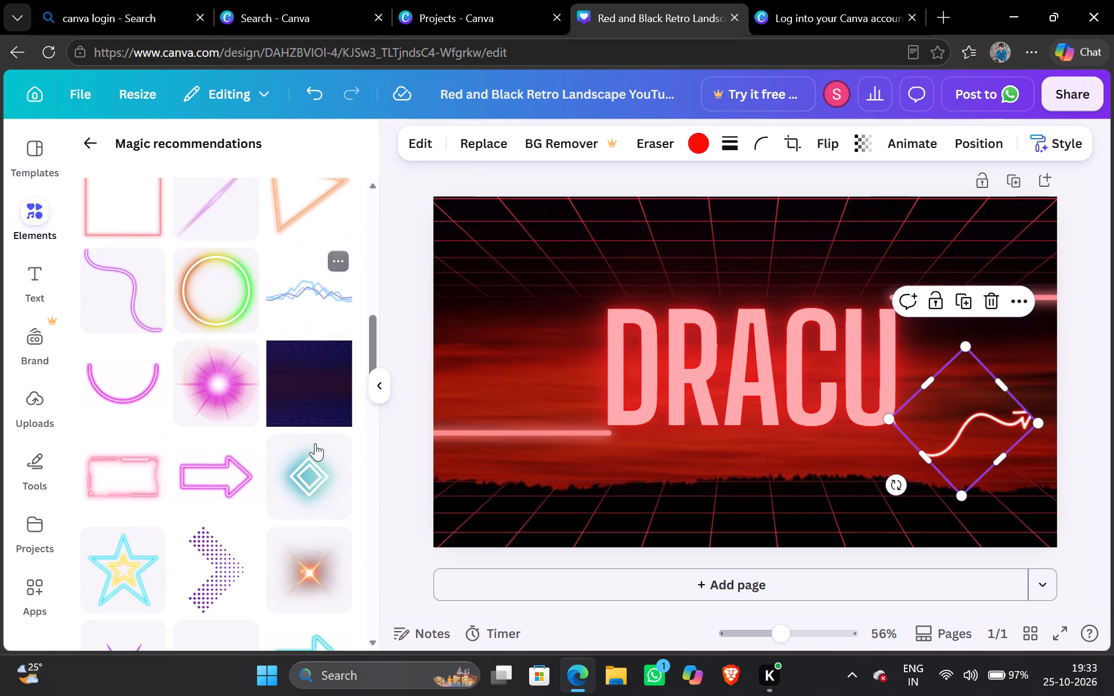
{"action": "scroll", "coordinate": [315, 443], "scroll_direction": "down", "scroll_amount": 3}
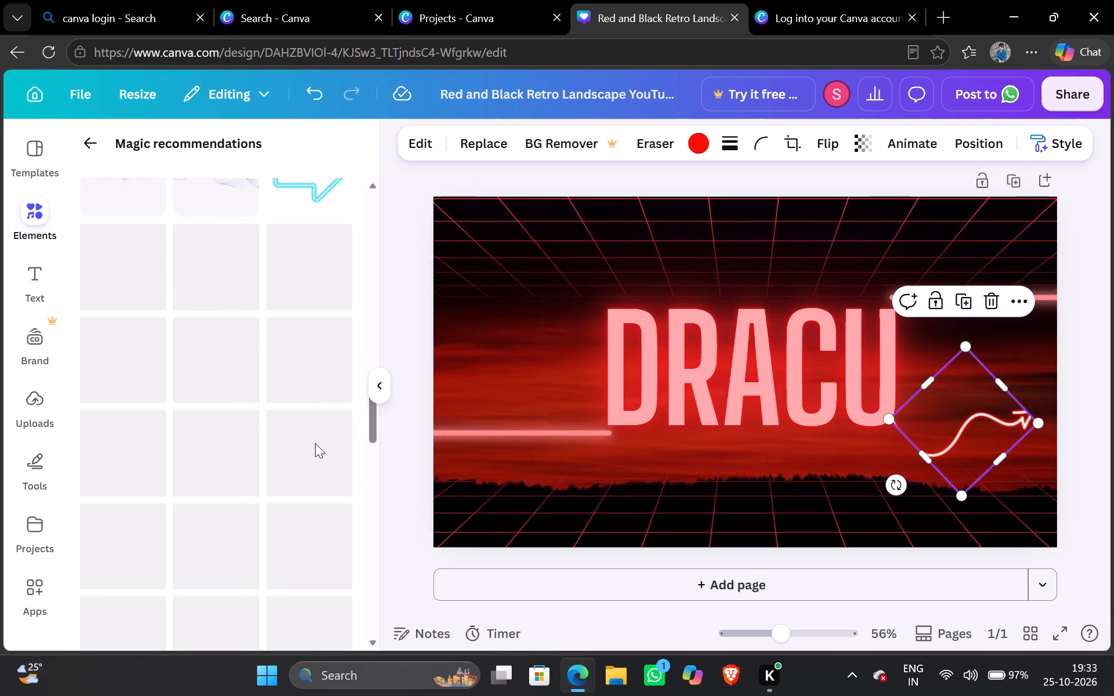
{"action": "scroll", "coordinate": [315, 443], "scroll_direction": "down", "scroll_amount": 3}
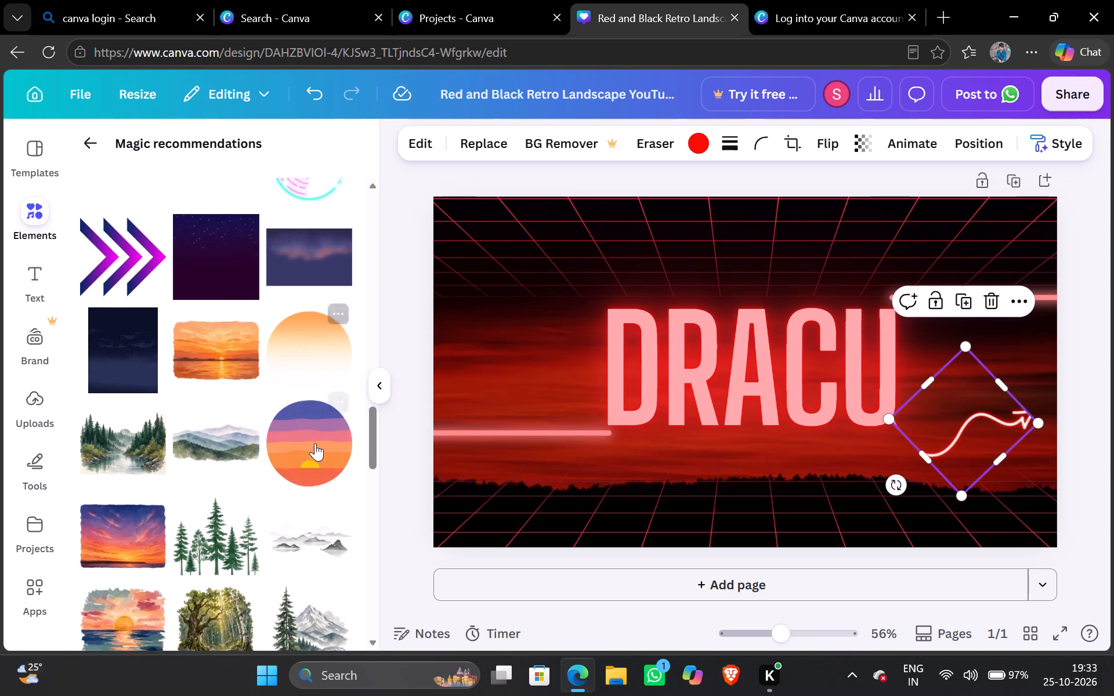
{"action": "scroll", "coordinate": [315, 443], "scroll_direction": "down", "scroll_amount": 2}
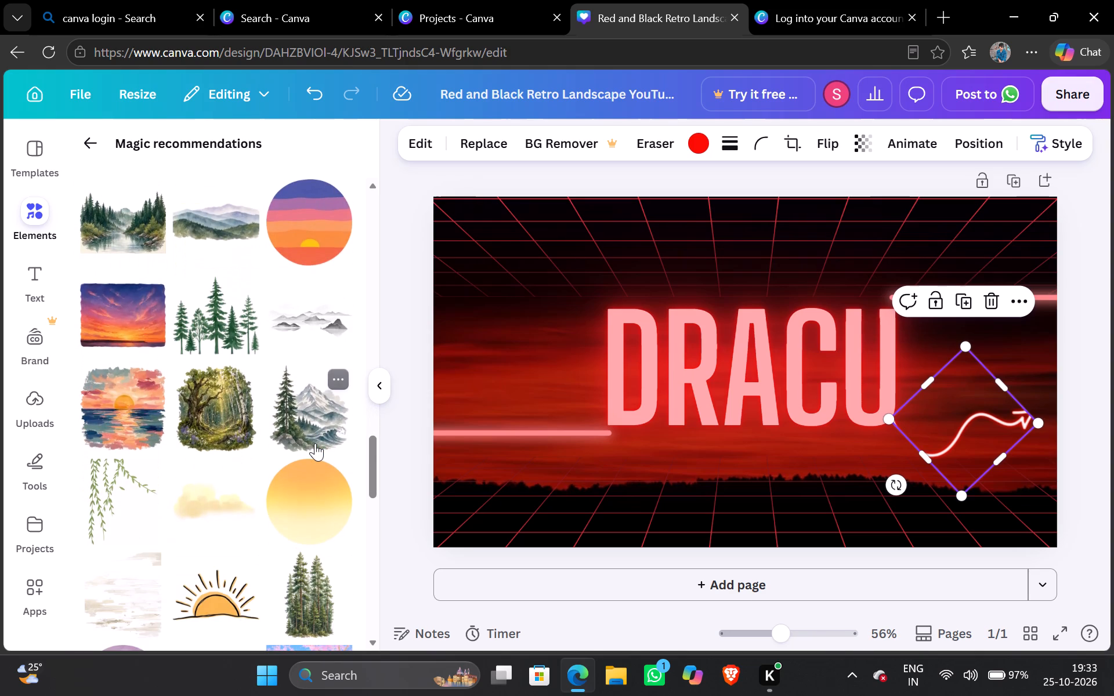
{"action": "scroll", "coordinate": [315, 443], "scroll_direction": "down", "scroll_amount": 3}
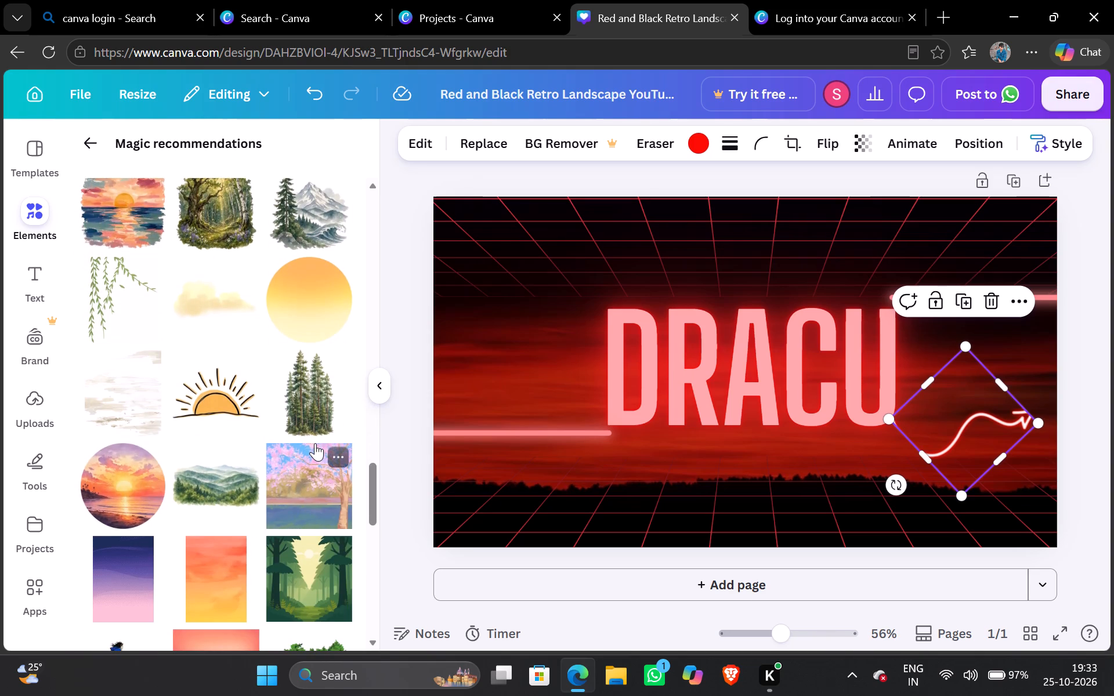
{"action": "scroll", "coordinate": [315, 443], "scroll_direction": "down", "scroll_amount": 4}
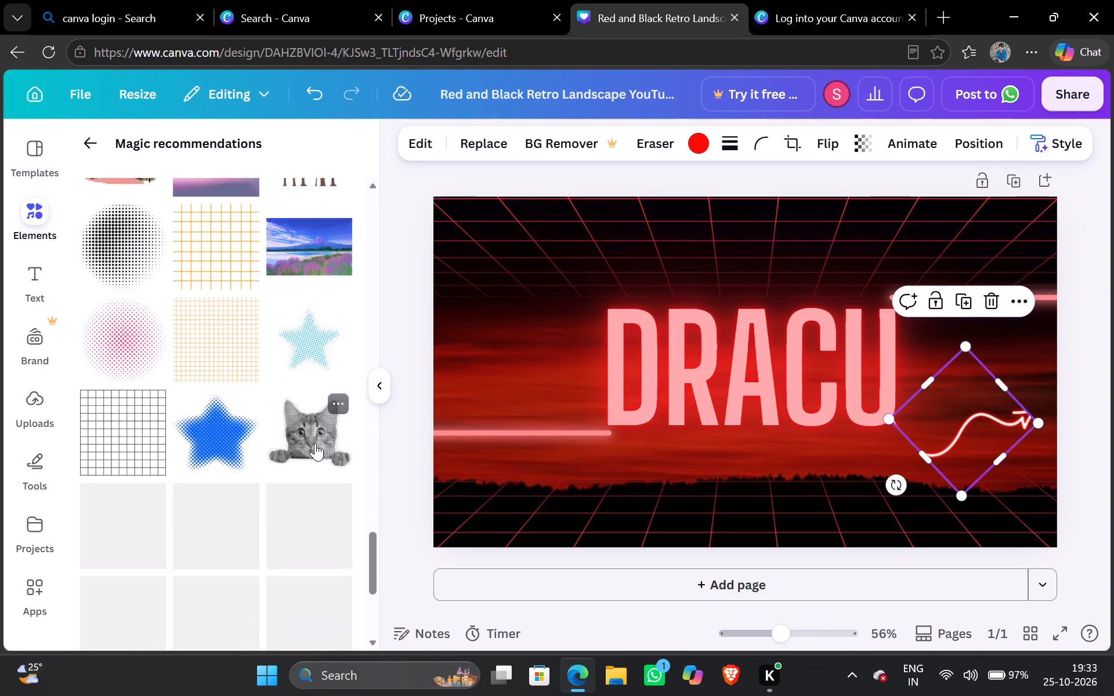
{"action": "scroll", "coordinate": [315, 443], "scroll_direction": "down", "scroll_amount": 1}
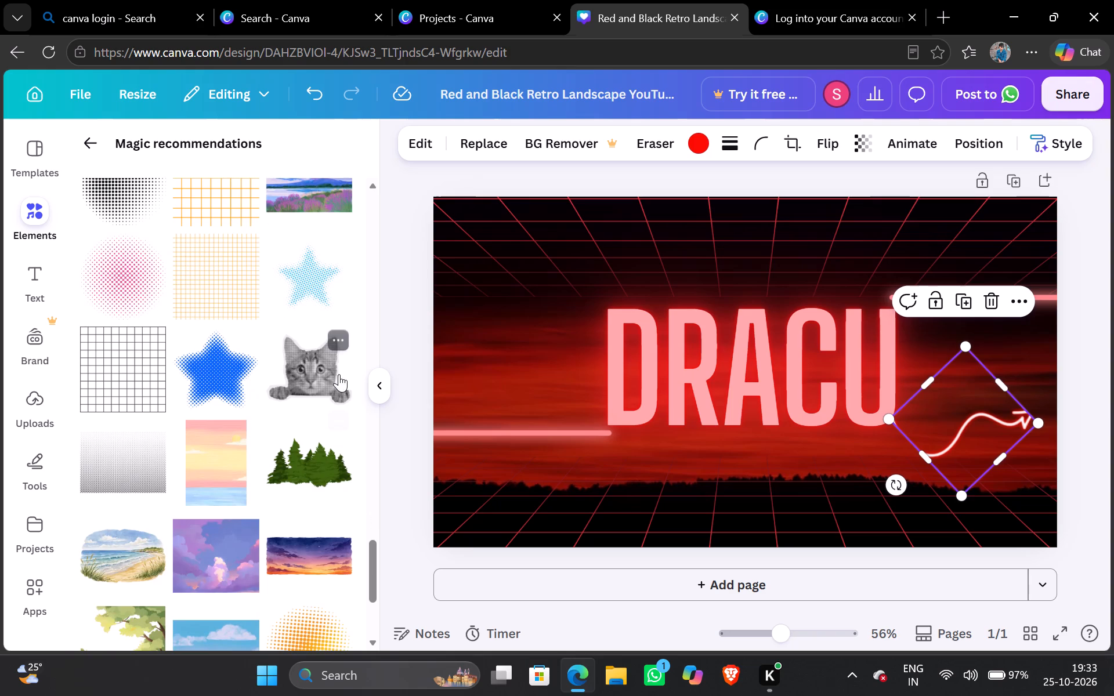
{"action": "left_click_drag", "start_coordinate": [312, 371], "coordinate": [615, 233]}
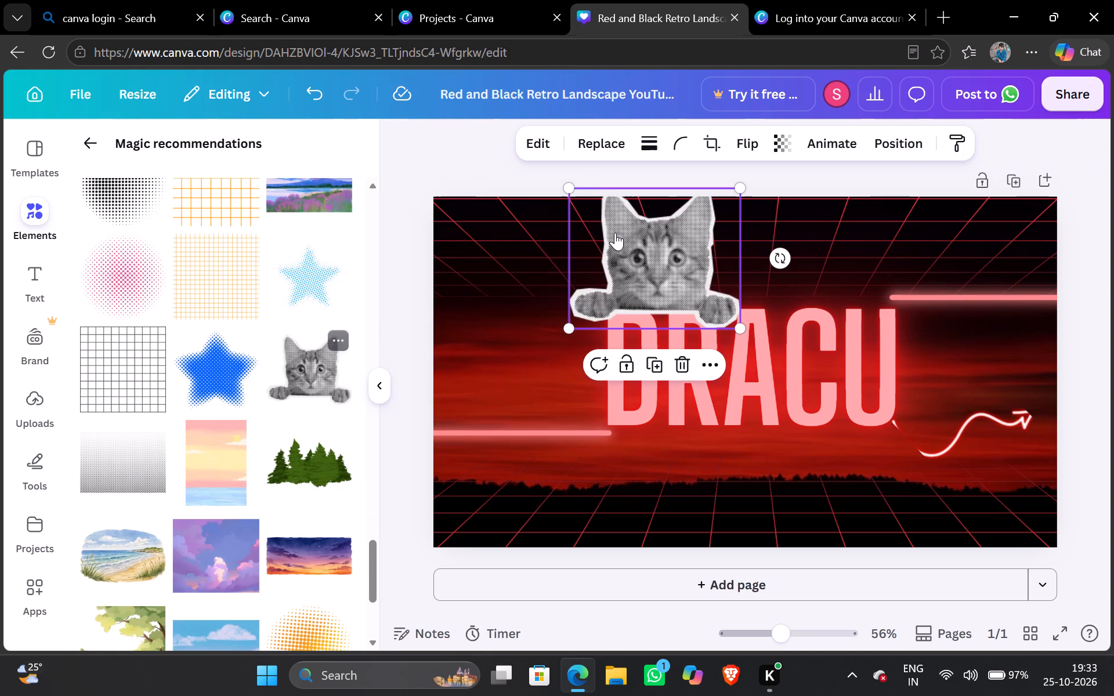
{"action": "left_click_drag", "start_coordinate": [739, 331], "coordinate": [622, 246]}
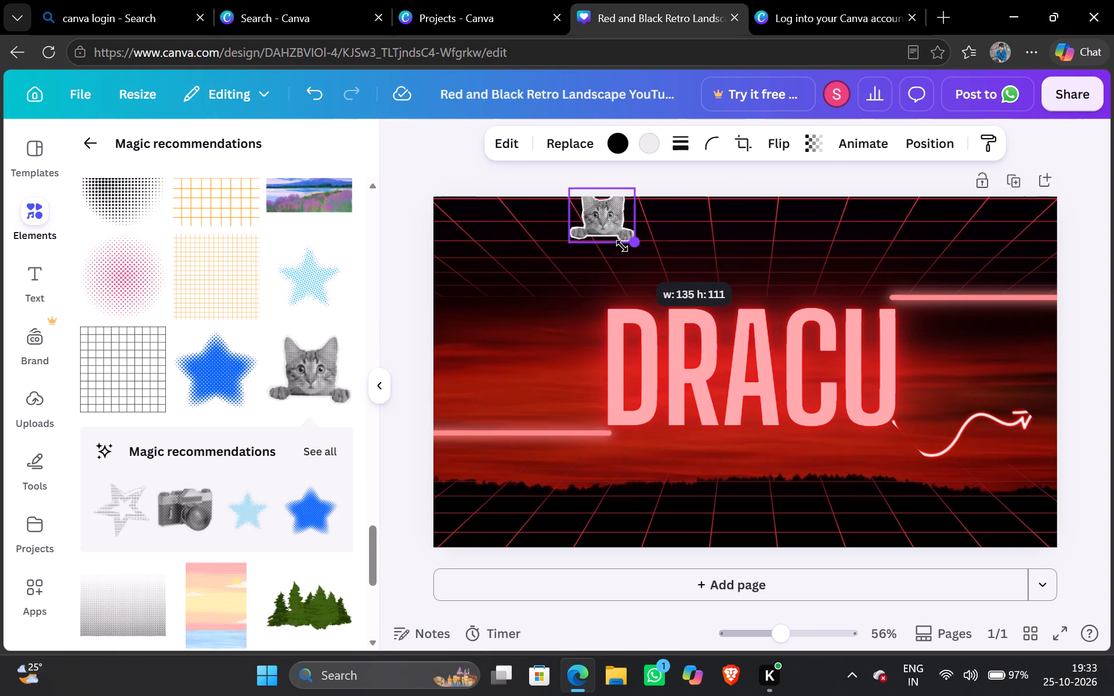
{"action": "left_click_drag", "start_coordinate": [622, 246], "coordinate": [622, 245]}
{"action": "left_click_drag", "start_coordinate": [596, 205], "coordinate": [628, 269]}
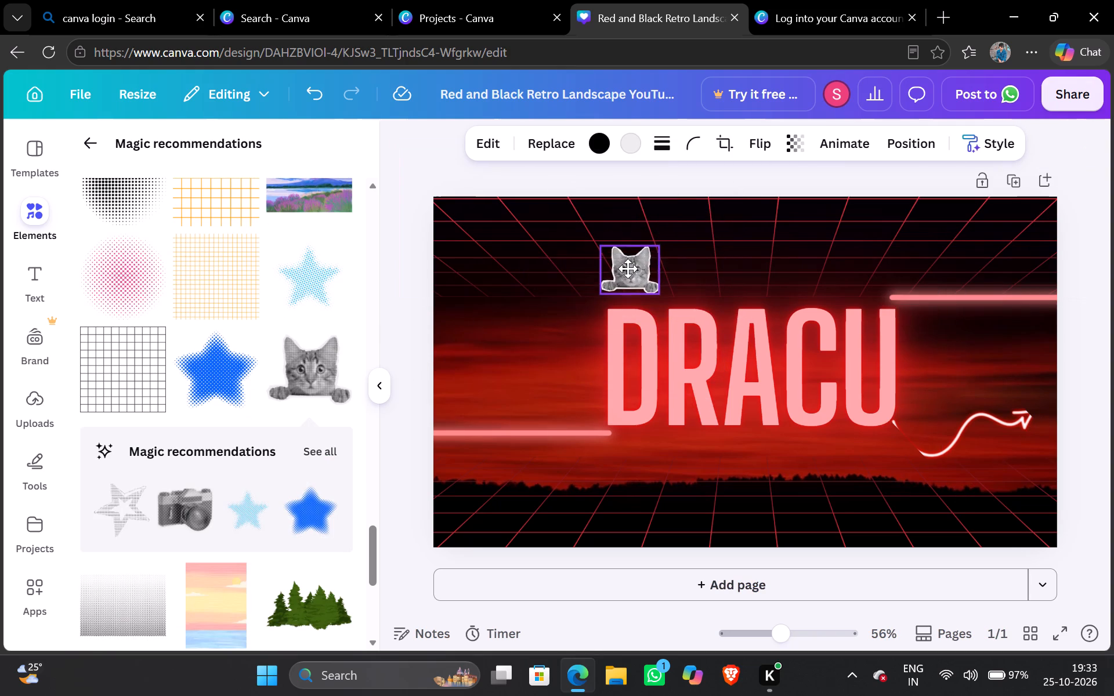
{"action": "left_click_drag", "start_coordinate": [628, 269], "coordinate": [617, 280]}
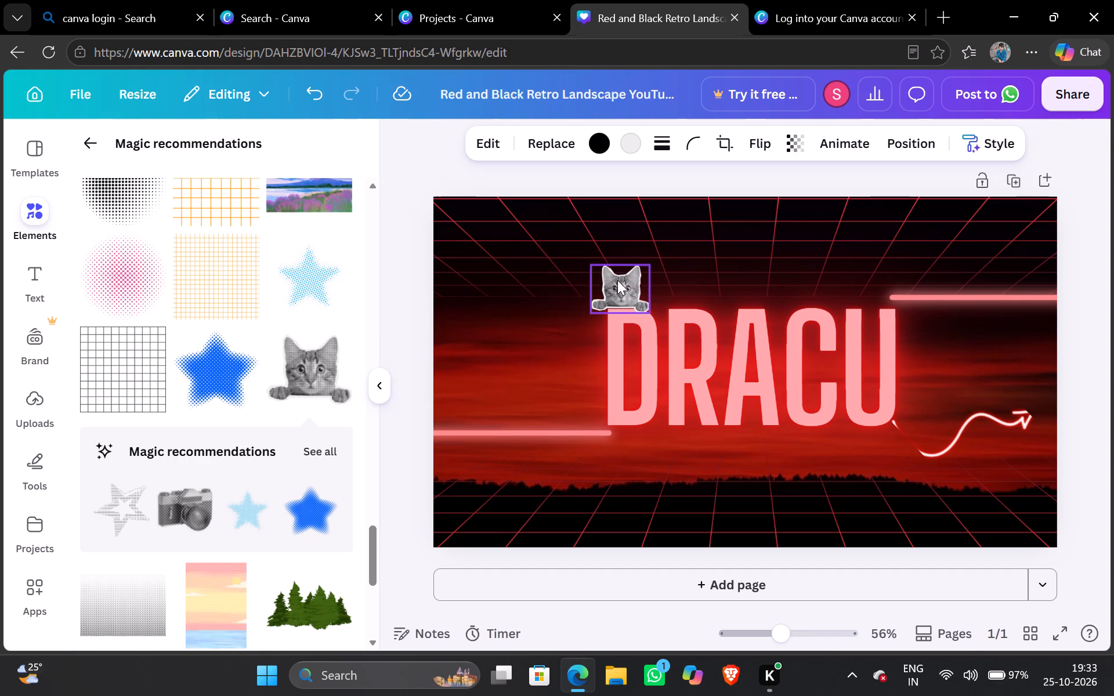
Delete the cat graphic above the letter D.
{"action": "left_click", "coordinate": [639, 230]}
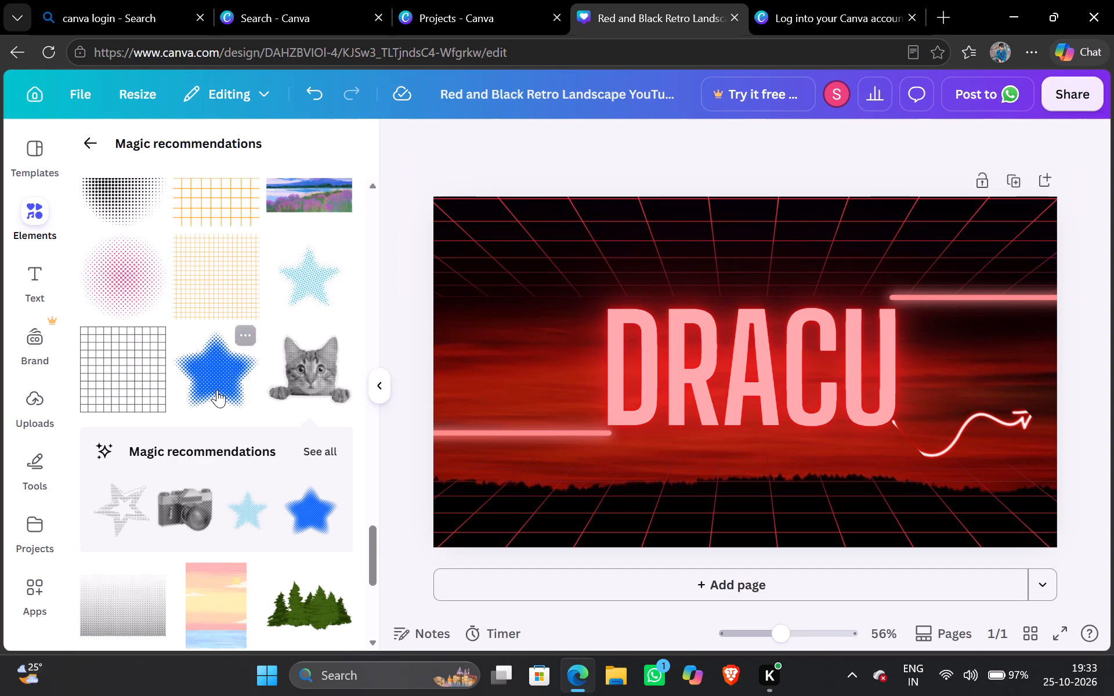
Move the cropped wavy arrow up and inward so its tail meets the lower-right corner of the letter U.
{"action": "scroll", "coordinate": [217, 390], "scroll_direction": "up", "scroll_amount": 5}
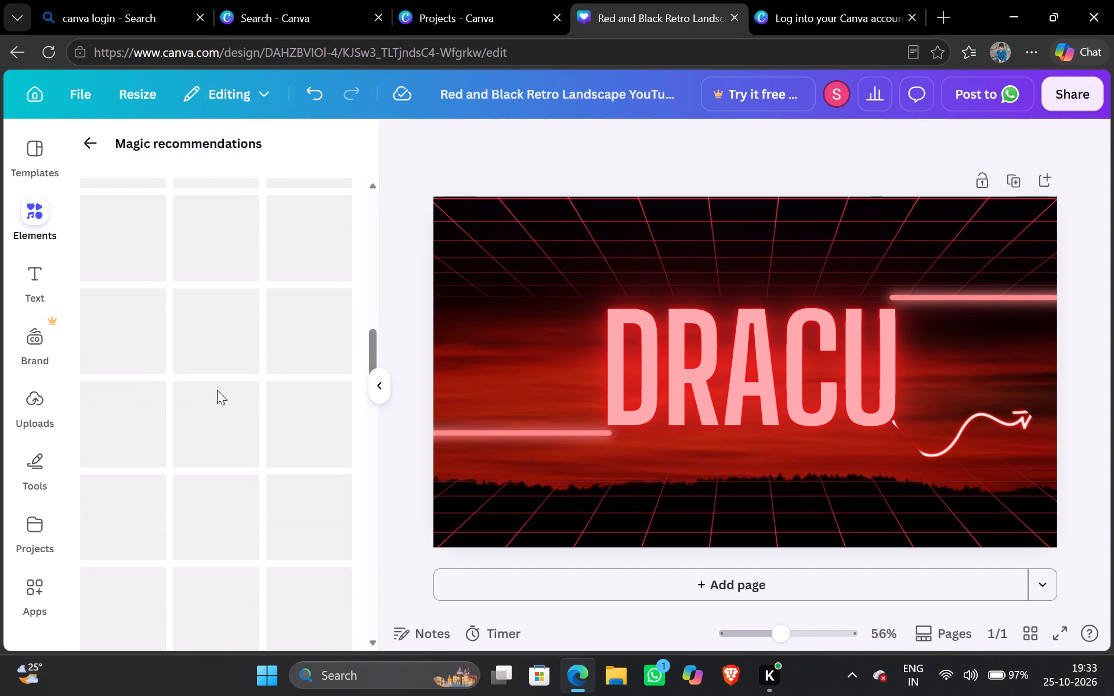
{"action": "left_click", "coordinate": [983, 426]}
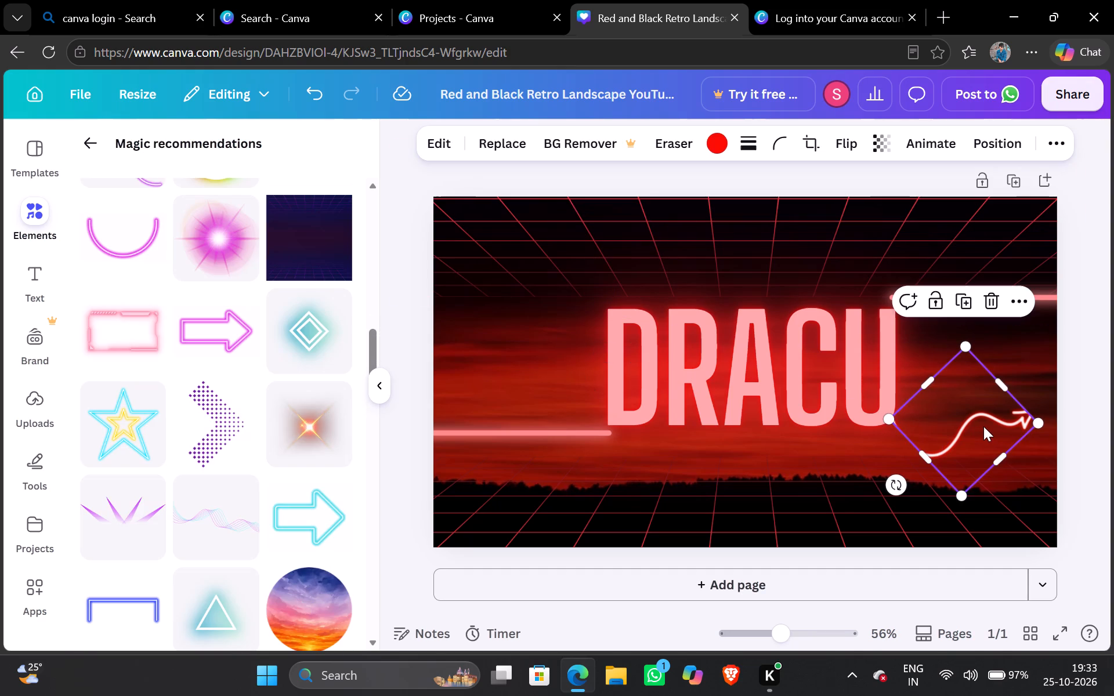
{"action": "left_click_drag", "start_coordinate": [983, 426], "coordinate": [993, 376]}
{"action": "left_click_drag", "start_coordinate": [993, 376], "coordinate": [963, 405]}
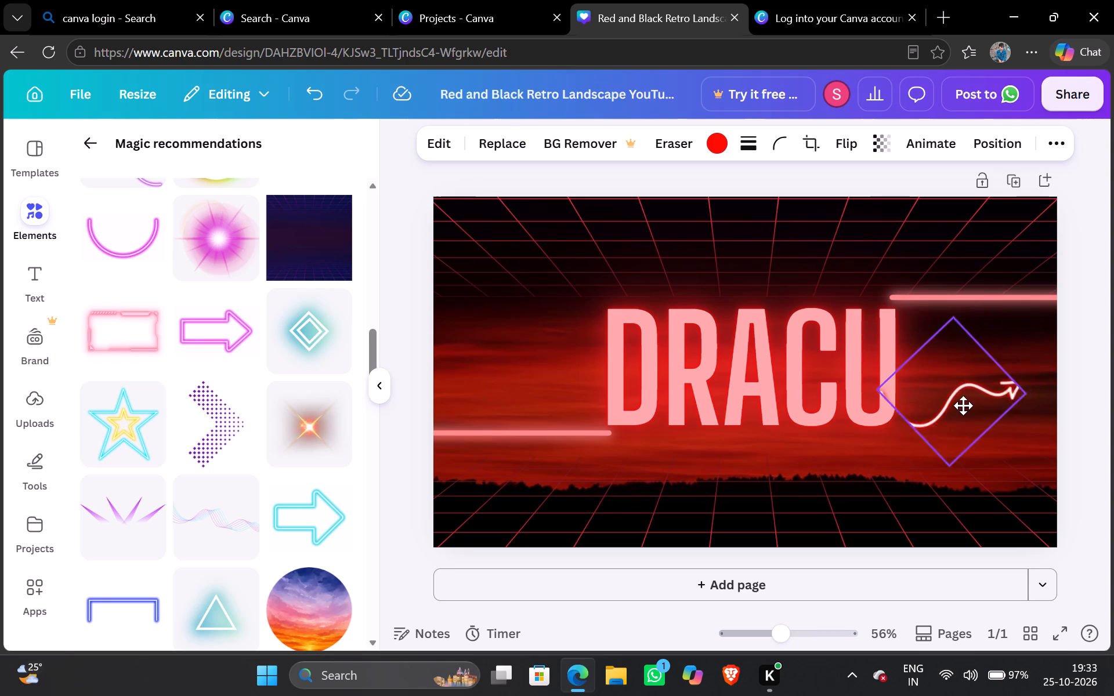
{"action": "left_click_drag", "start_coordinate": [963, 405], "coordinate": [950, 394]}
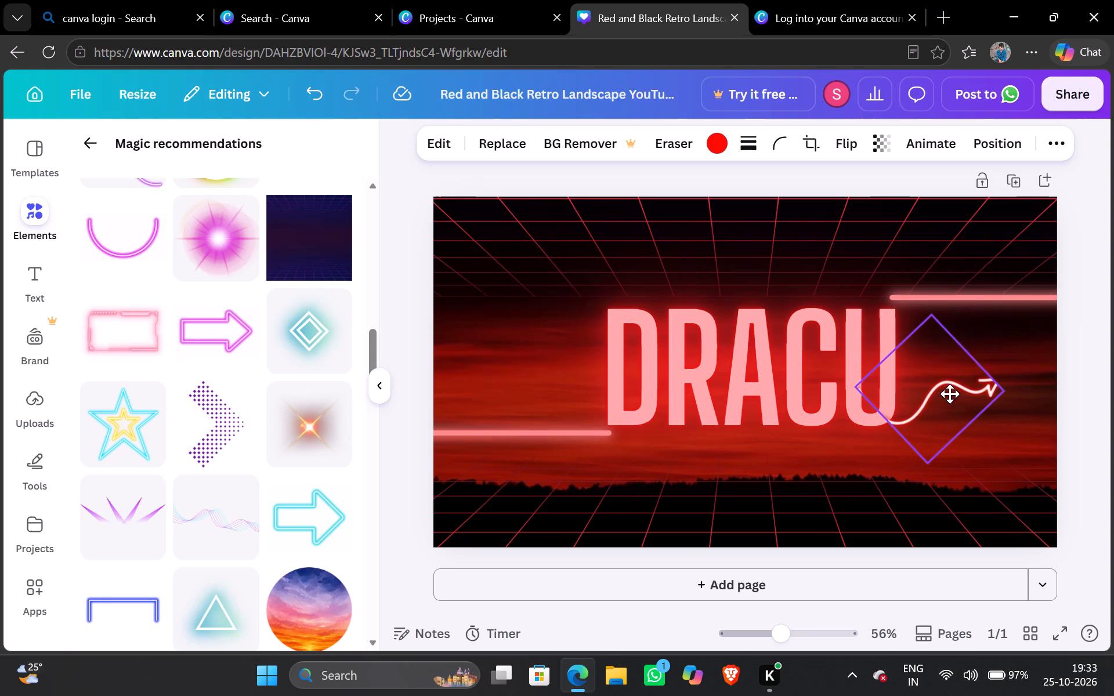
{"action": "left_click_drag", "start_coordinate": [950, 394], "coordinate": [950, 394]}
Delete the cropped wavy arrow beside the letter U.
{"action": "left_click", "coordinate": [896, 469]}
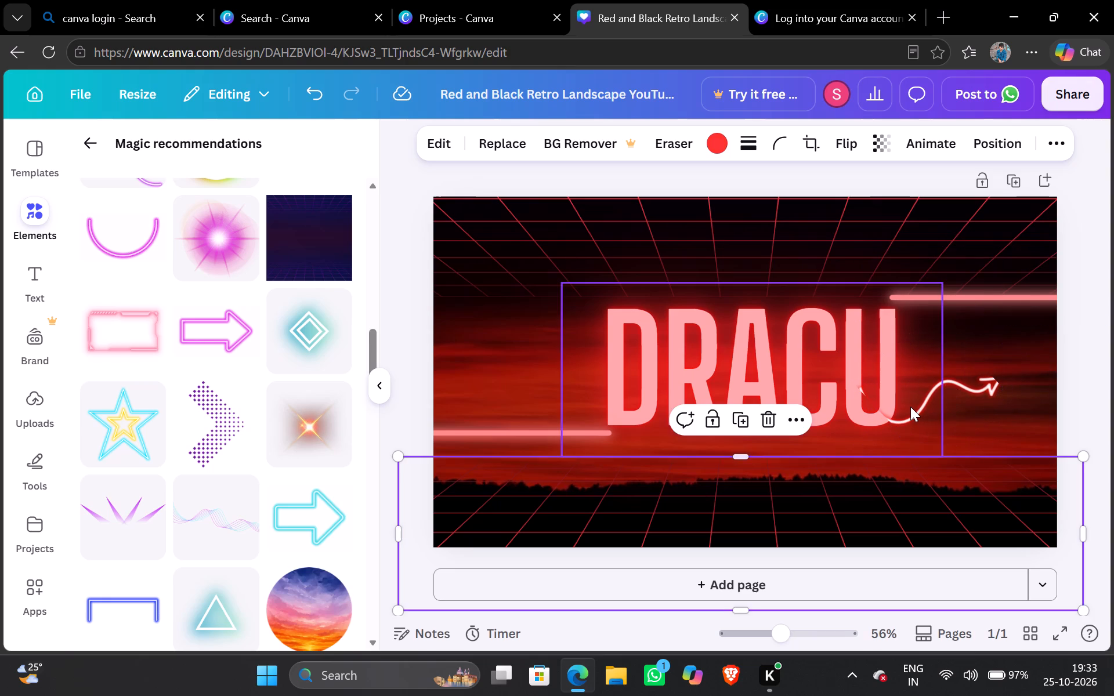
{"action": "left_click", "coordinate": [910, 407]}
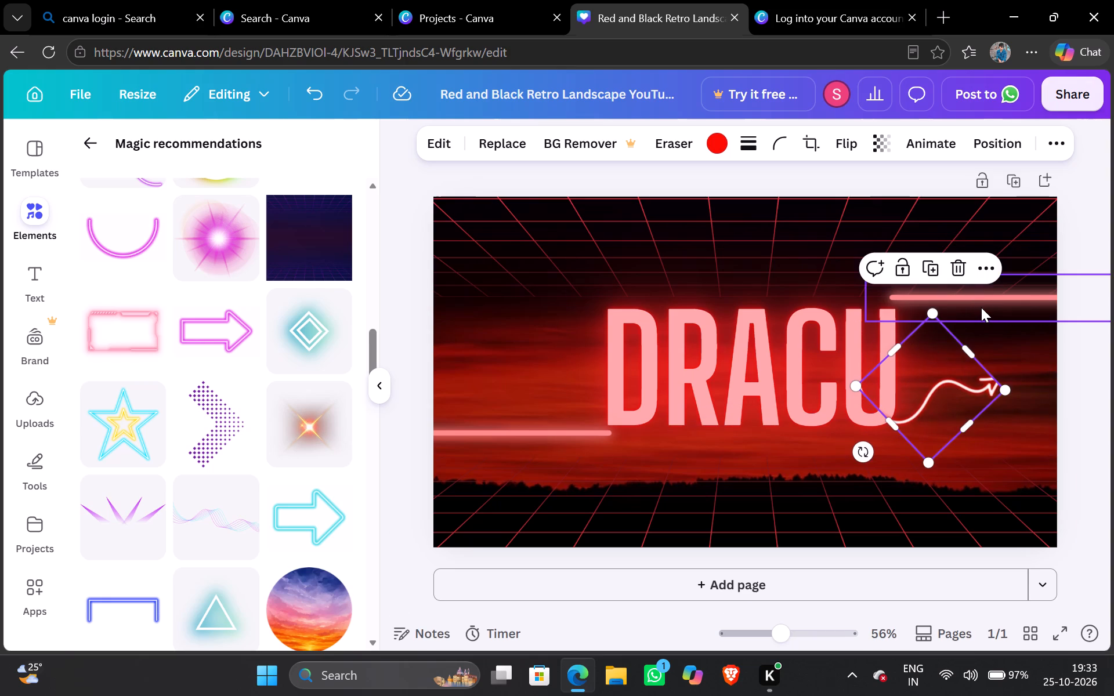
{"action": "left_click", "coordinate": [957, 267]}
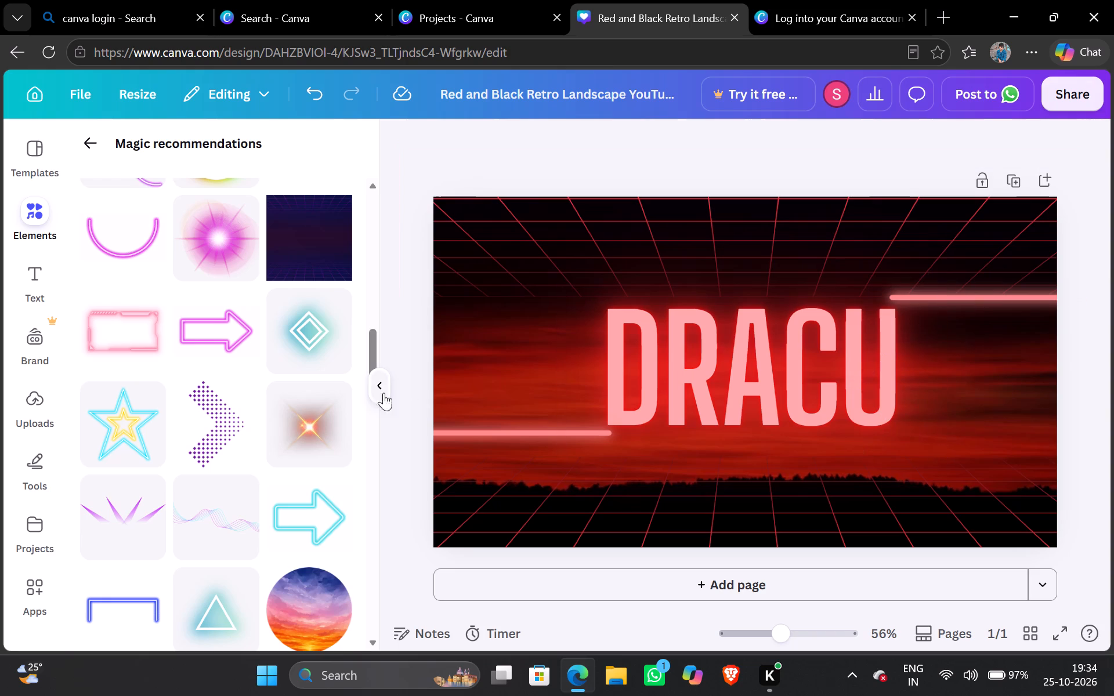
Add a fresh, uncropped copy of the red neon wavy arrow from the recommended graphics to the page.
{"action": "right_click", "coordinate": [298, 472]}
{"action": "left_click_drag", "start_coordinate": [298, 472], "coordinate": [299, 496]}
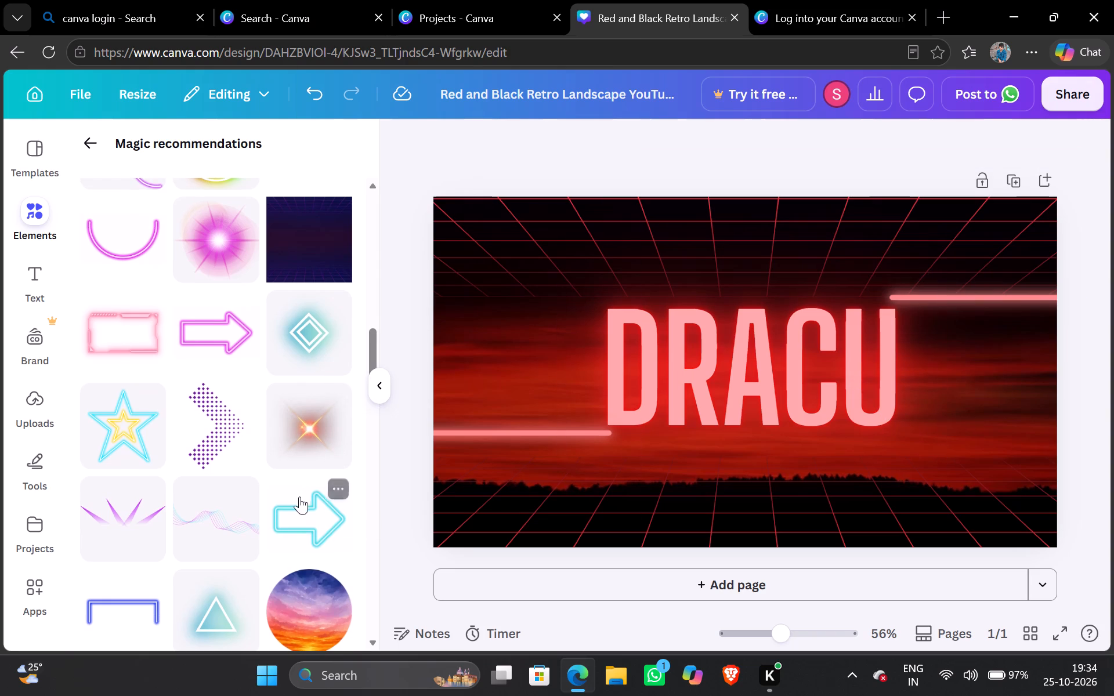
{"action": "left_click_drag", "start_coordinate": [299, 496], "coordinate": [299, 502]}
{"action": "scroll", "coordinate": [302, 416], "scroll_direction": "up", "scroll_amount": 4}
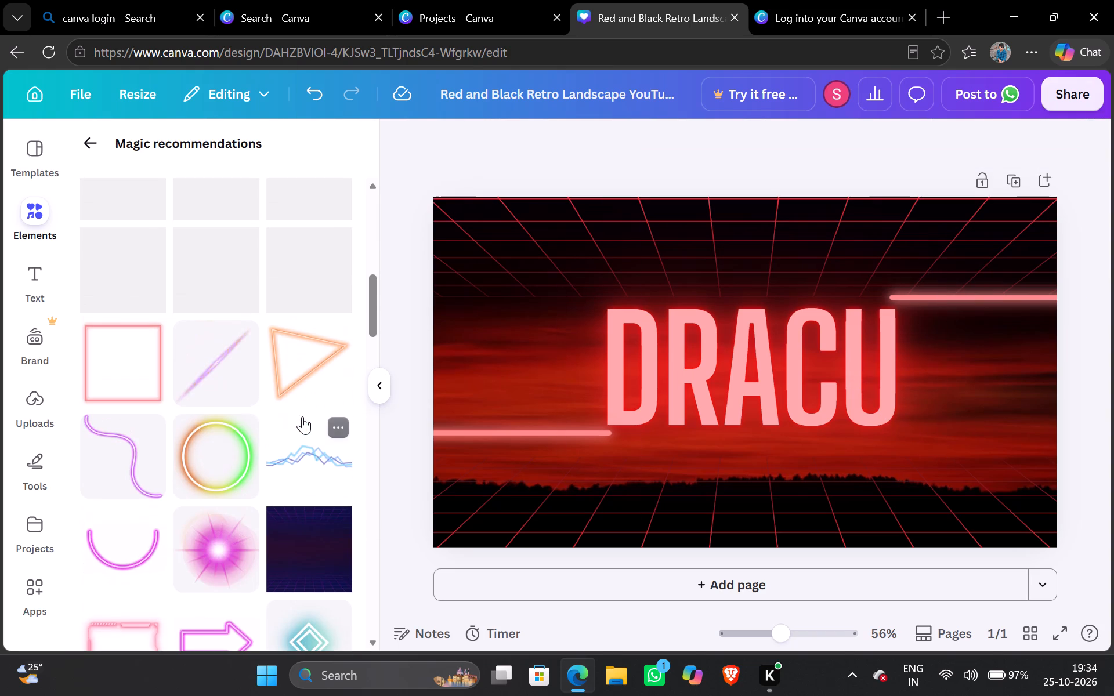
{"action": "scroll", "coordinate": [302, 416], "scroll_direction": "up", "scroll_amount": 2}
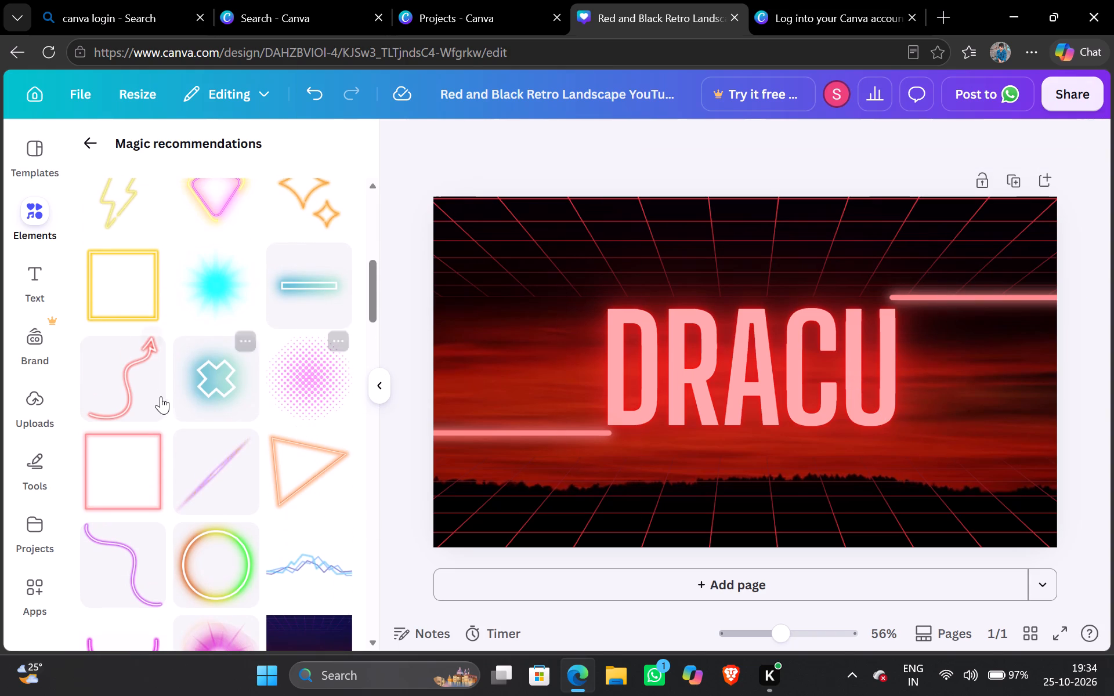
{"action": "left_click", "coordinate": [158, 396]}
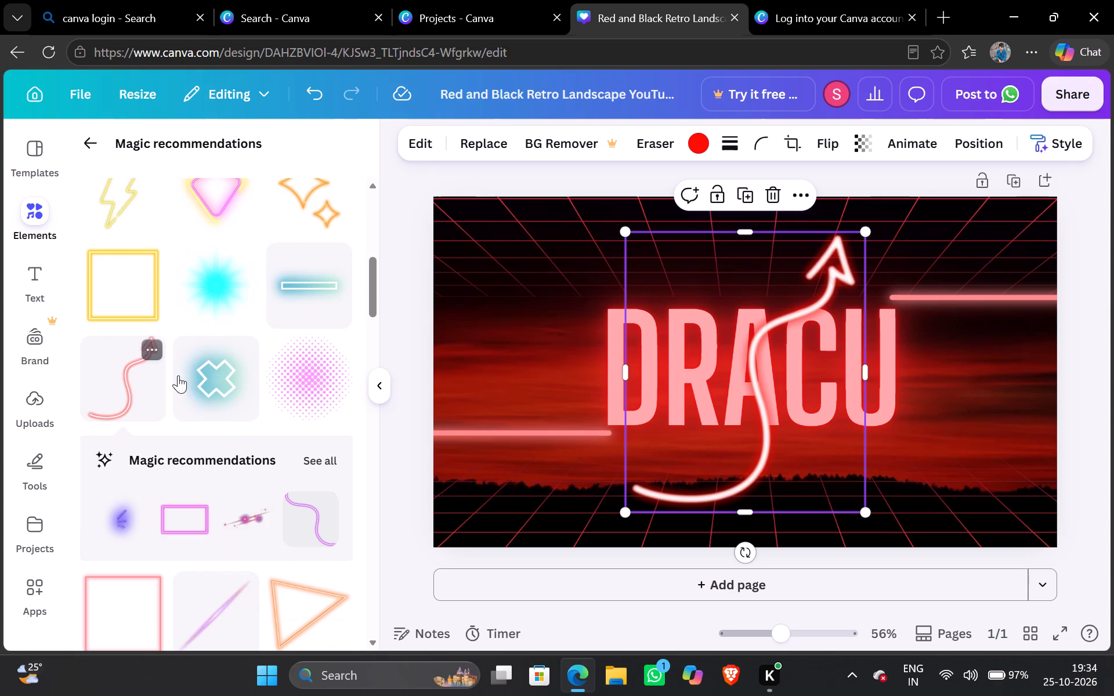
Show all graphics recommended for the wavy arrow, and add the purple fanned-out rays graphic over the title.
{"action": "left_click", "coordinate": [328, 470]}
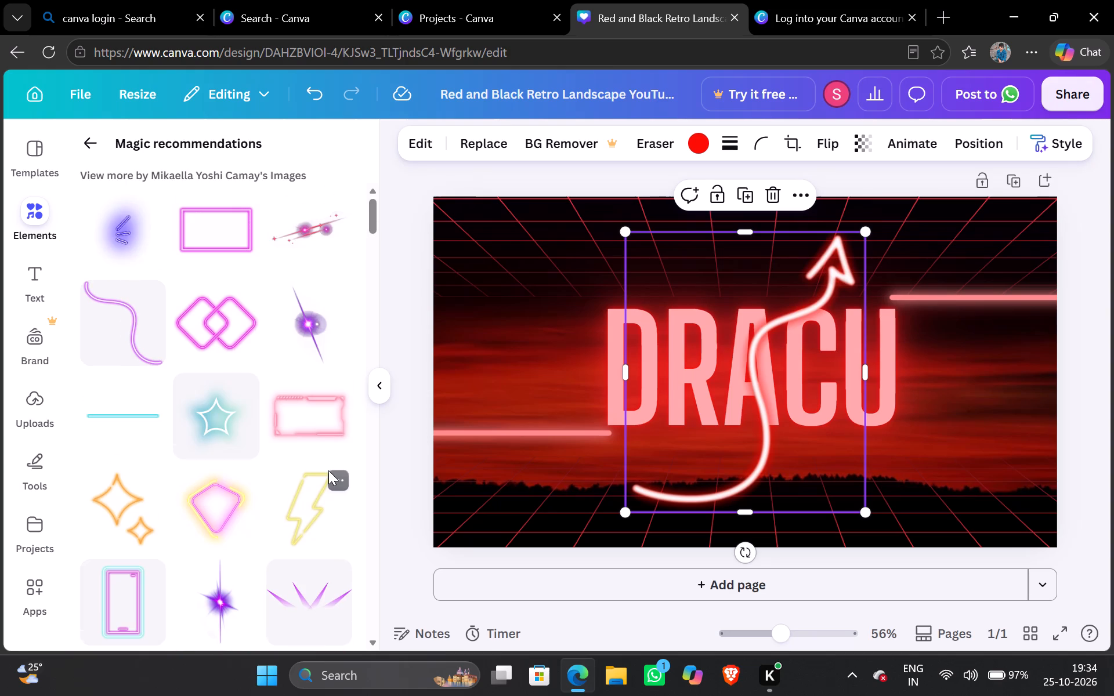
{"action": "scroll", "coordinate": [328, 470], "scroll_direction": "down", "scroll_amount": 2}
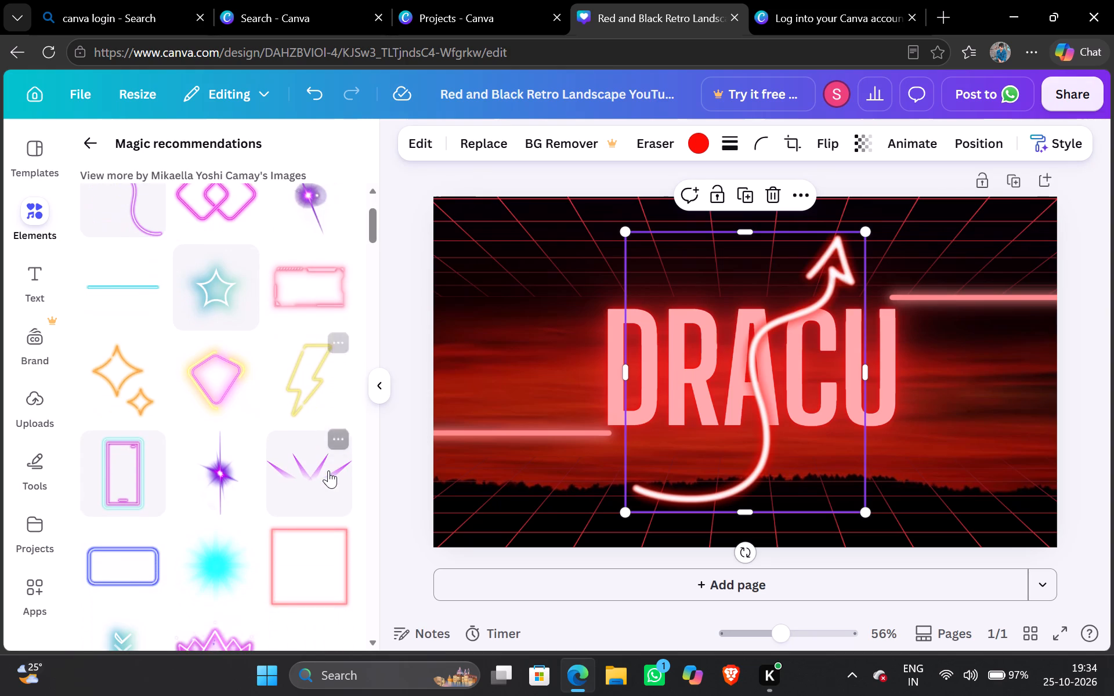
{"action": "left_click", "coordinate": [323, 472]}
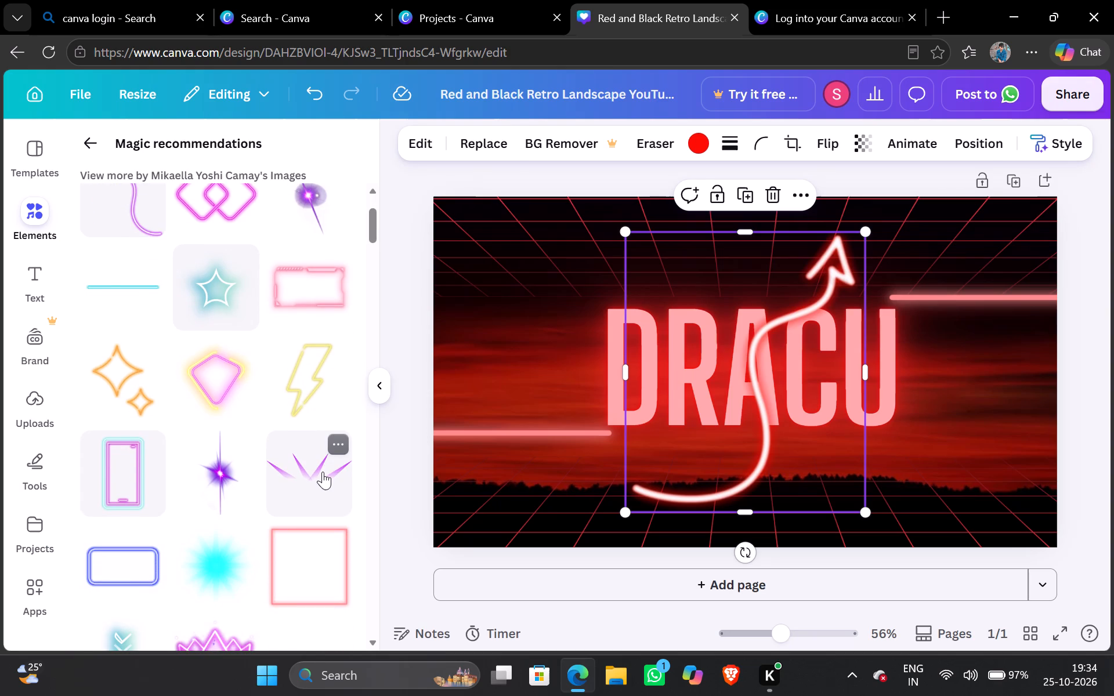
Add the pink-red horizontal lightning band graphic across the DRACU title.
{"action": "scroll", "coordinate": [270, 476], "scroll_direction": "down", "scroll_amount": 2}
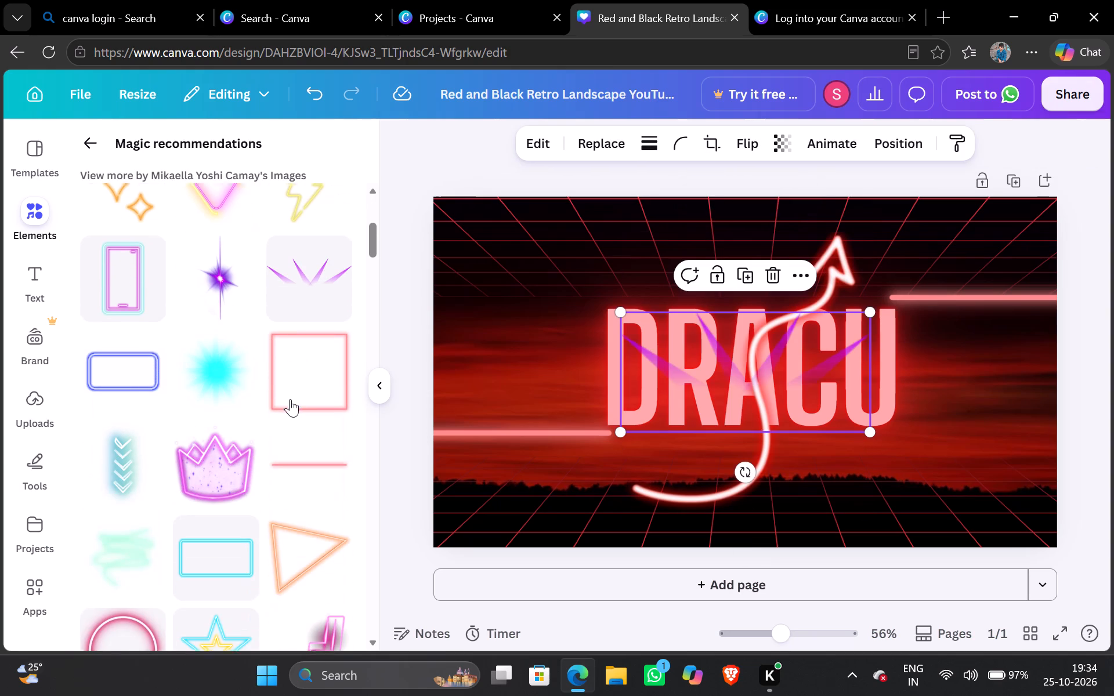
{"action": "scroll", "coordinate": [290, 399], "scroll_direction": "down", "scroll_amount": 4}
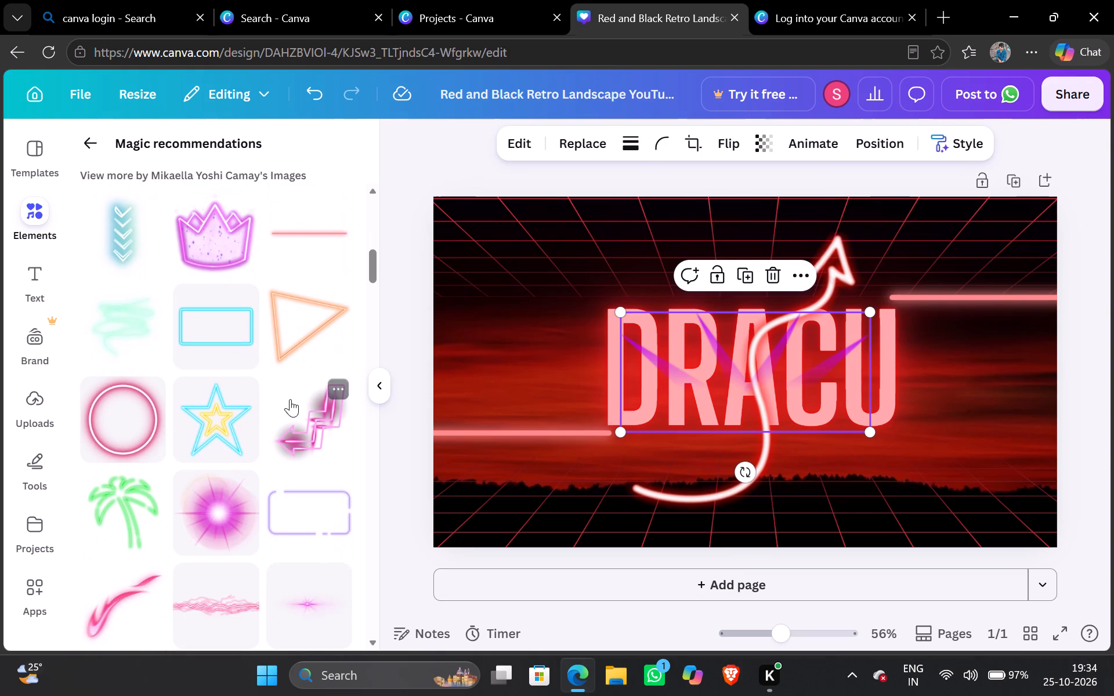
{"action": "scroll", "coordinate": [290, 399], "scroll_direction": "down", "scroll_amount": 3}
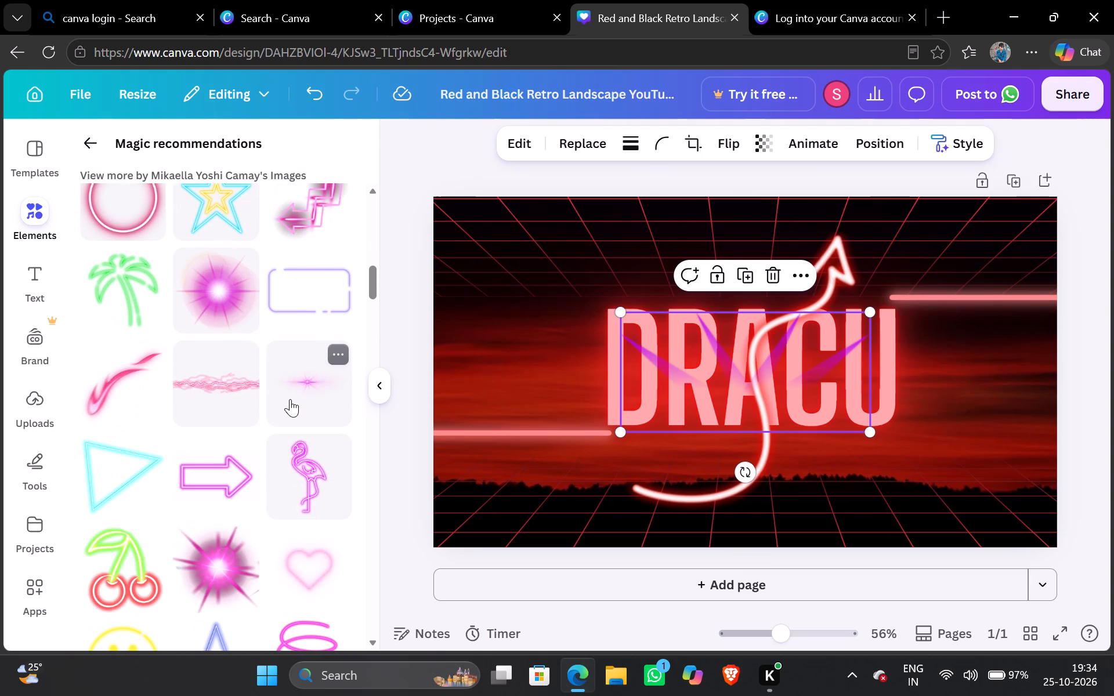
{"action": "left_click", "coordinate": [234, 389]}
Browse the recommended graphics for more neon shapes and arrows that suit the design.
{"action": "scroll", "coordinate": [234, 389], "scroll_direction": "down", "scroll_amount": 1}
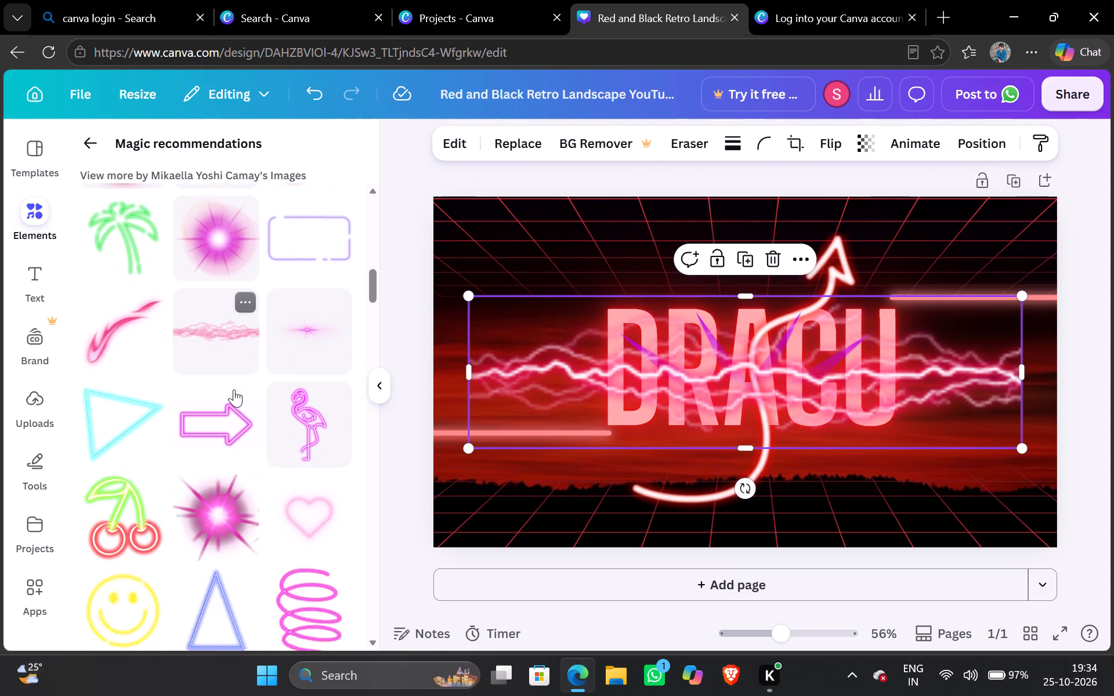
{"action": "scroll", "coordinate": [234, 389], "scroll_direction": "down", "scroll_amount": 6}
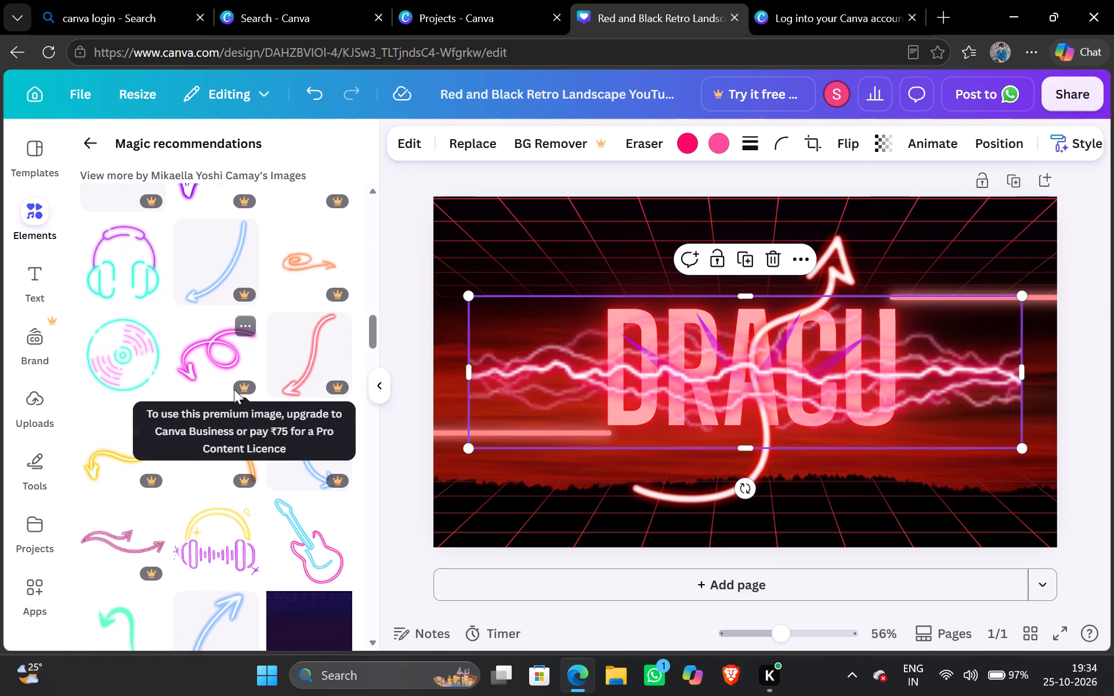
{"action": "scroll", "coordinate": [234, 389], "scroll_direction": "down", "scroll_amount": 1}
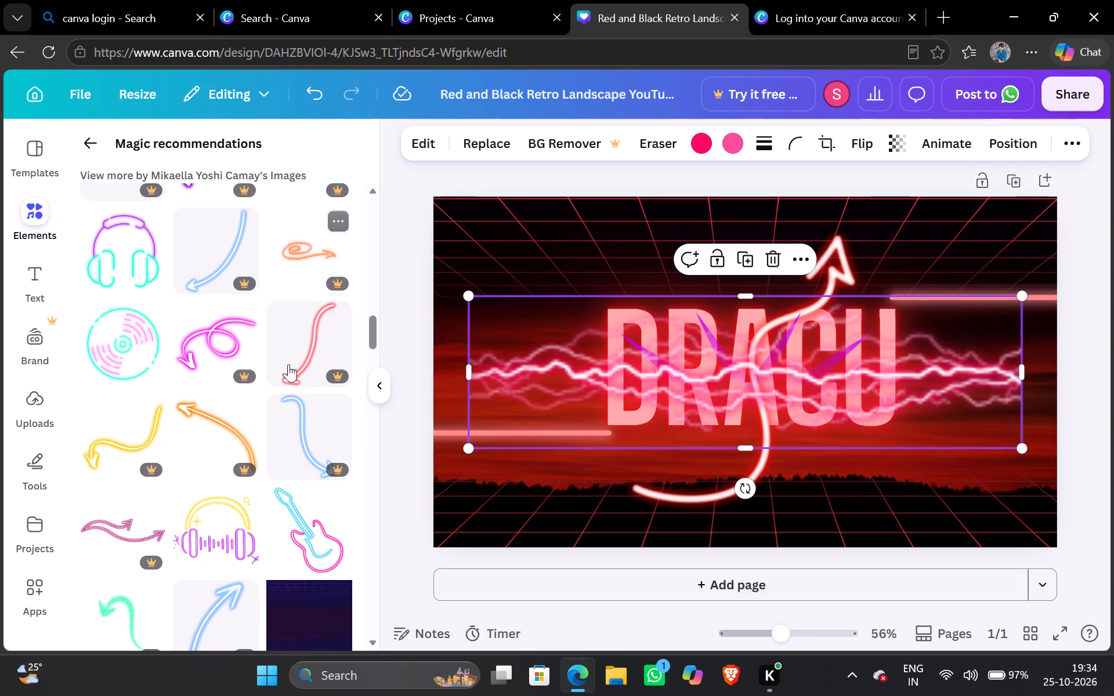
{"action": "scroll", "coordinate": [284, 411], "scroll_direction": "down", "scroll_amount": 4}
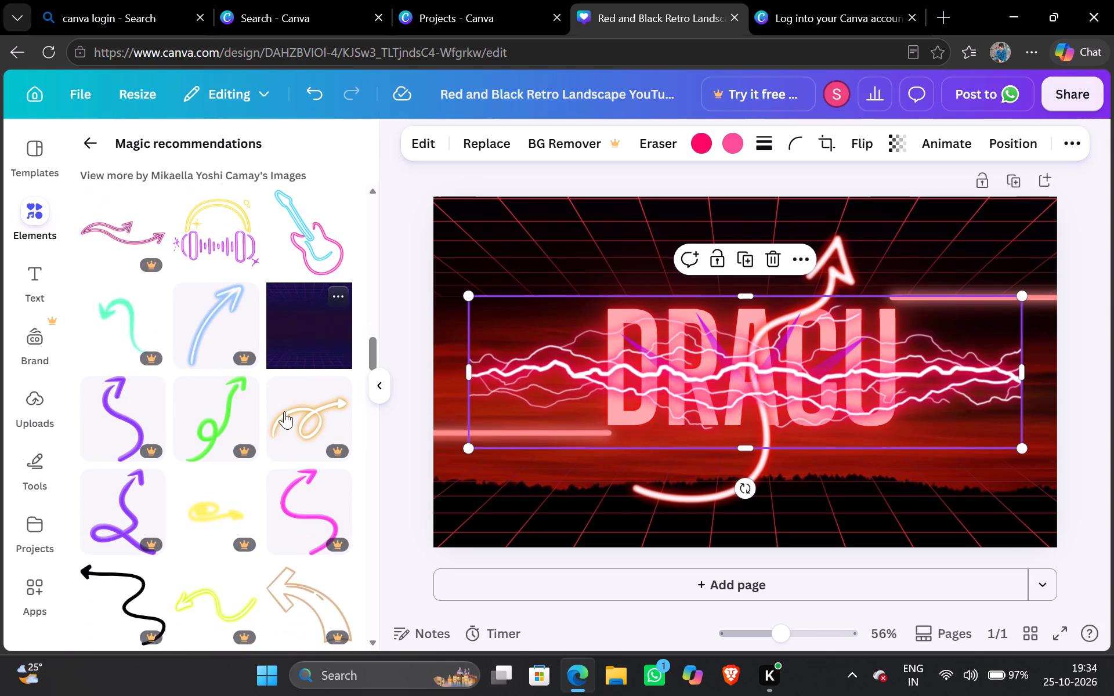
{"action": "scroll", "coordinate": [284, 411], "scroll_direction": "down", "scroll_amount": 4}
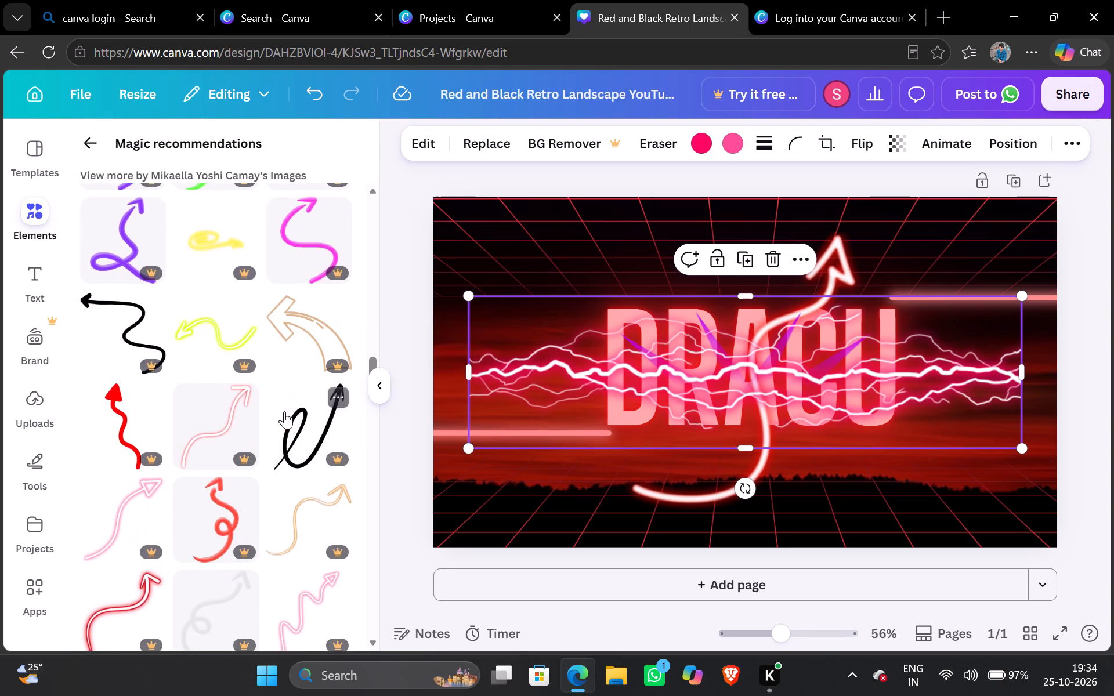
{"action": "scroll", "coordinate": [284, 411], "scroll_direction": "down", "scroll_amount": 5}
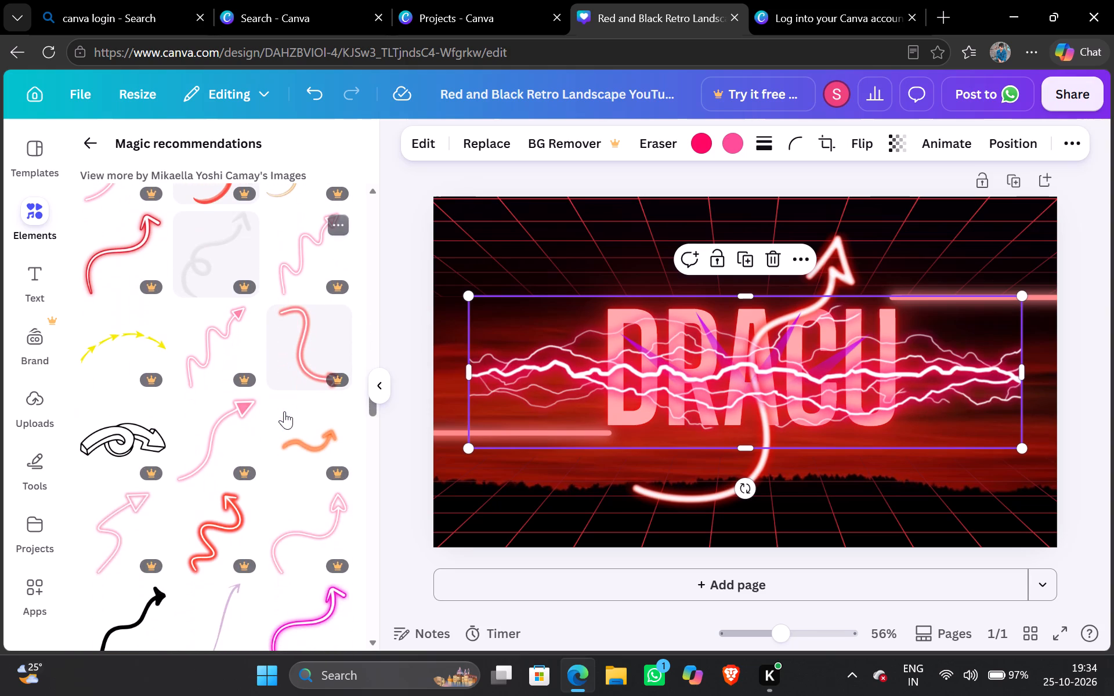
{"action": "scroll", "coordinate": [284, 411], "scroll_direction": "down", "scroll_amount": 6}
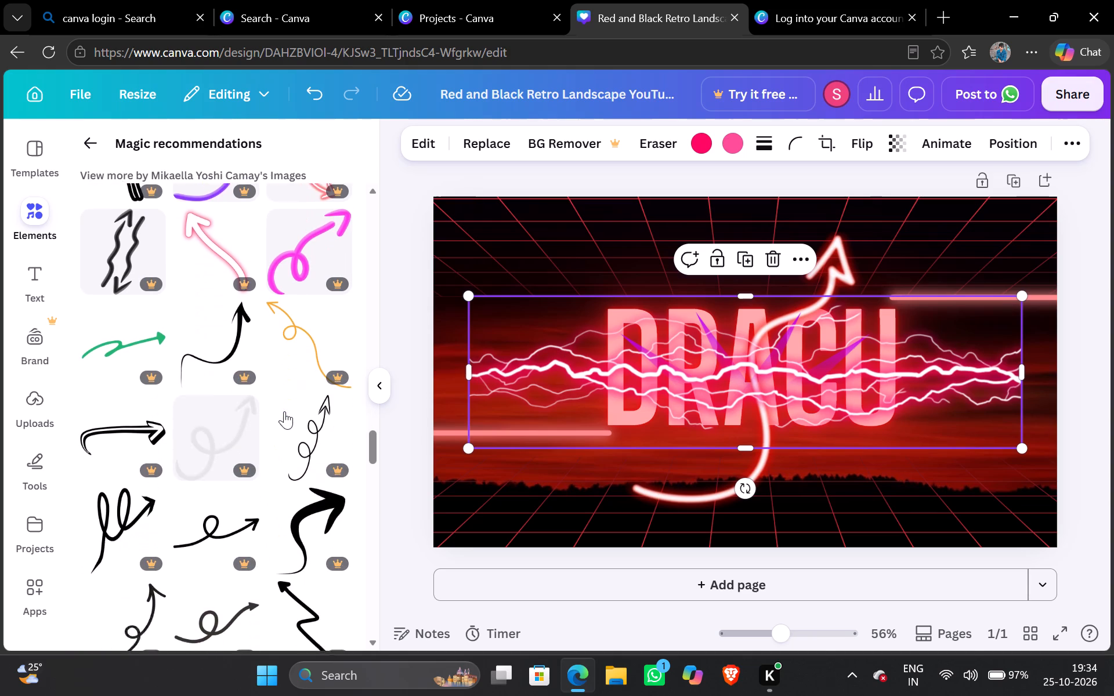
{"action": "scroll", "coordinate": [284, 411], "scroll_direction": "down", "scroll_amount": 4}
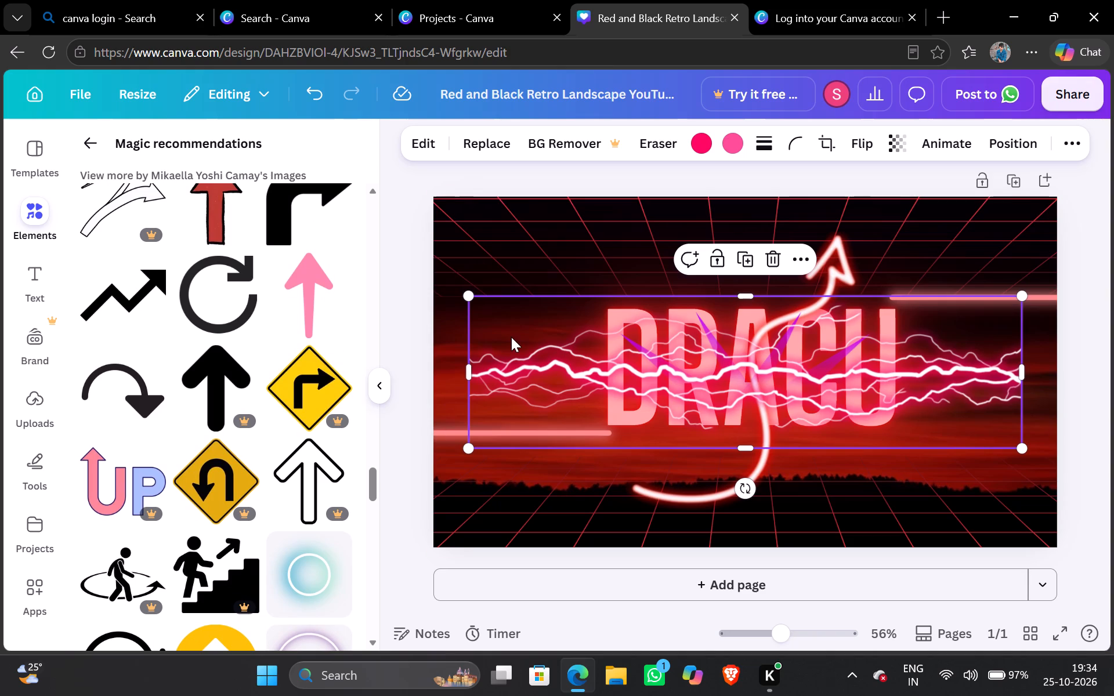
Move the lightning band to the top edge of the page and enlarge it to span the full page width.
{"action": "left_click_drag", "start_coordinate": [717, 384], "coordinate": [694, 244]}
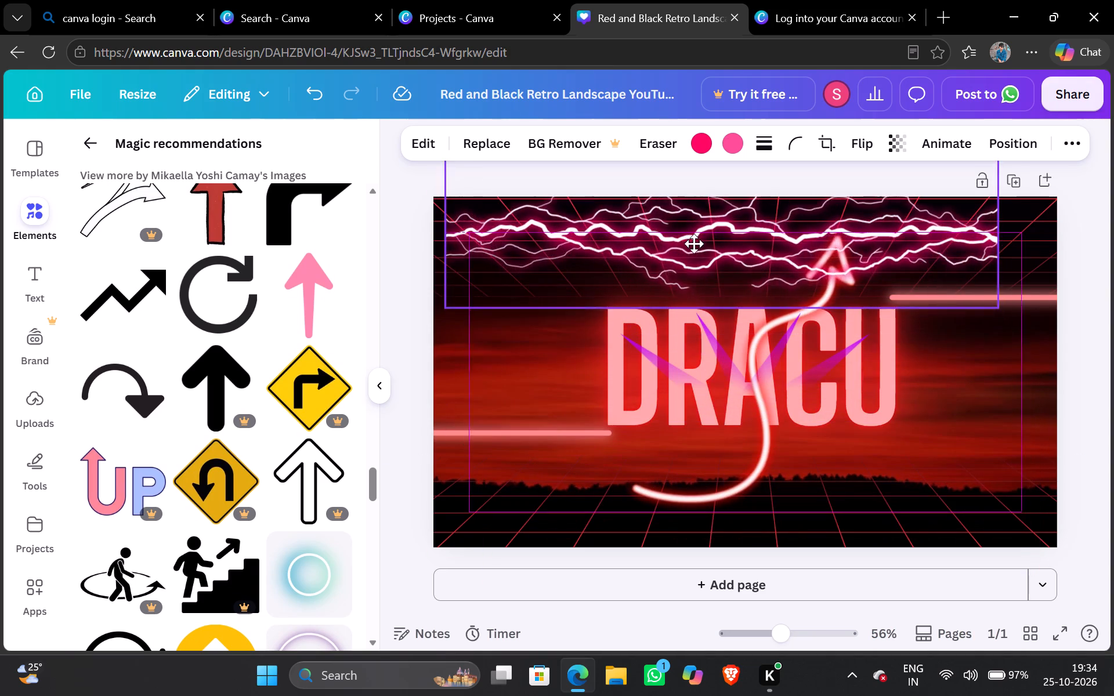
{"action": "left_click_drag", "start_coordinate": [694, 244], "coordinate": [685, 244]}
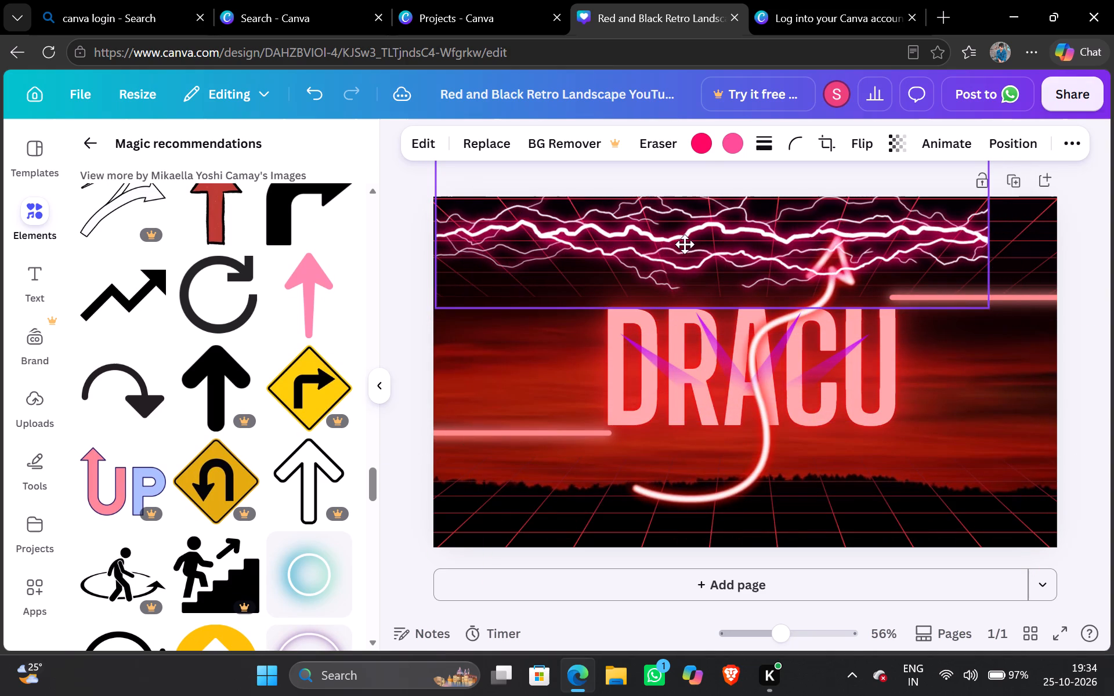
{"action": "left_click_drag", "start_coordinate": [991, 306], "coordinate": [1076, 311]}
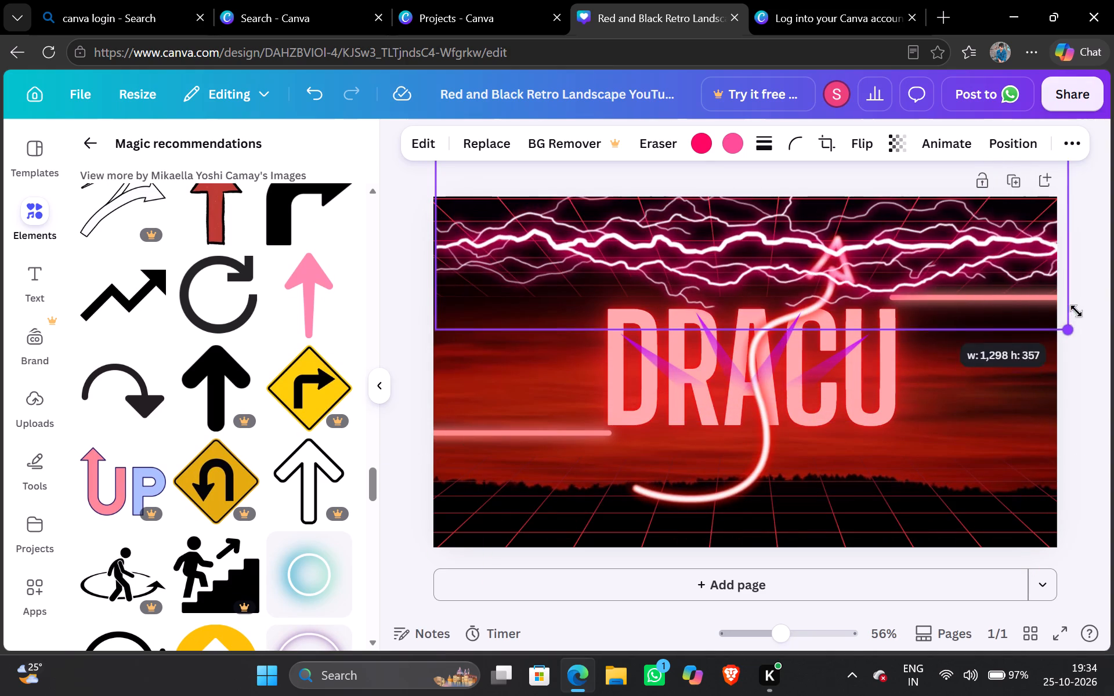
{"action": "left_click_drag", "start_coordinate": [1076, 311], "coordinate": [1068, 303]}
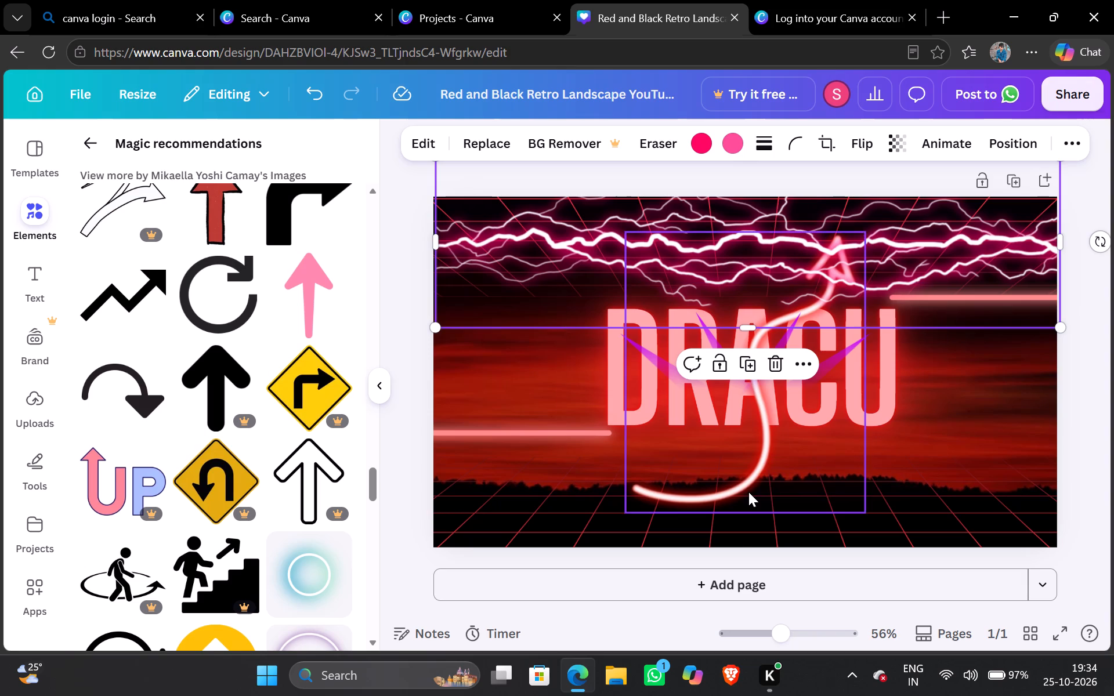
Rotate the neon wavy arrow so its head points down to the right, and shrink it to about 156 × 182.
{"action": "left_click", "coordinate": [748, 492]}
{"action": "left_click_drag", "start_coordinate": [743, 551], "coordinate": [636, 368]}
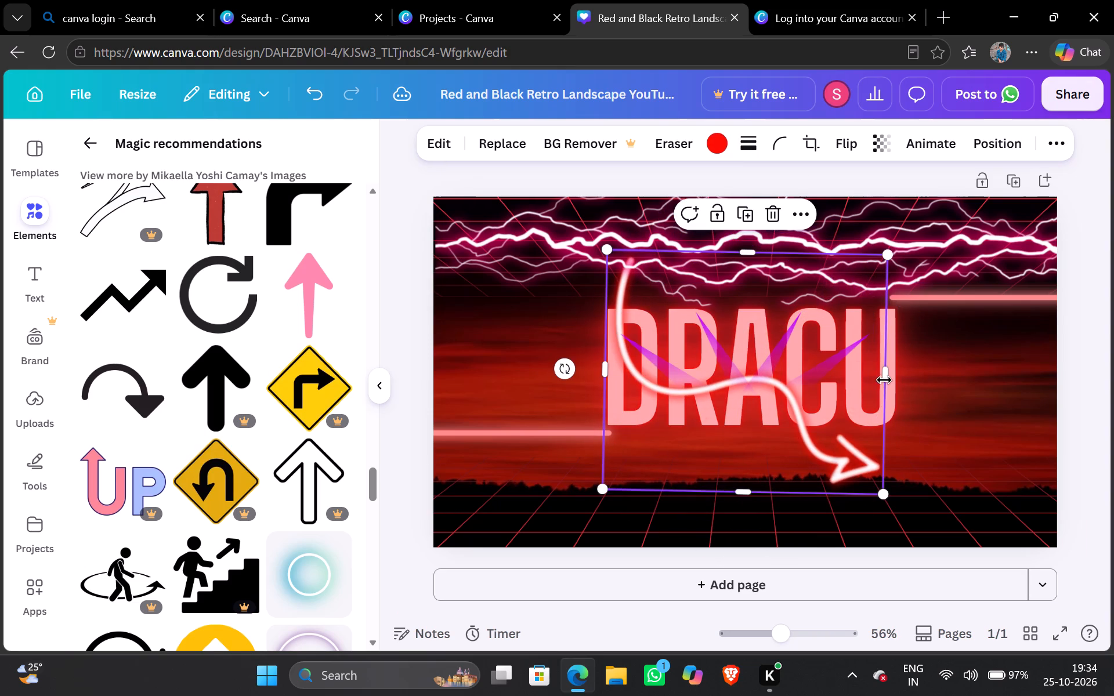
{"action": "left_click_drag", "start_coordinate": [882, 493], "coordinate": [697, 318]}
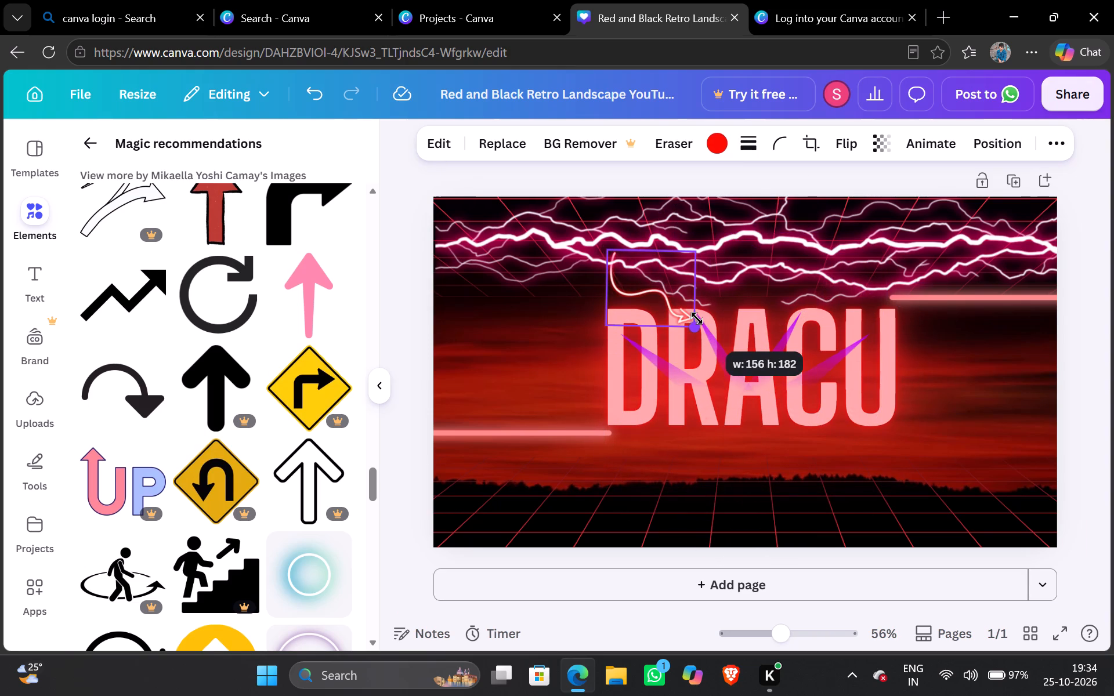
{"action": "left_click_drag", "start_coordinate": [697, 318], "coordinate": [696, 318]}
Shift the lightning band down to the page's bottom edge to free the small wavy arrow, and place the arrow right of the letter U.
{"action": "left_click", "coordinate": [667, 295]}
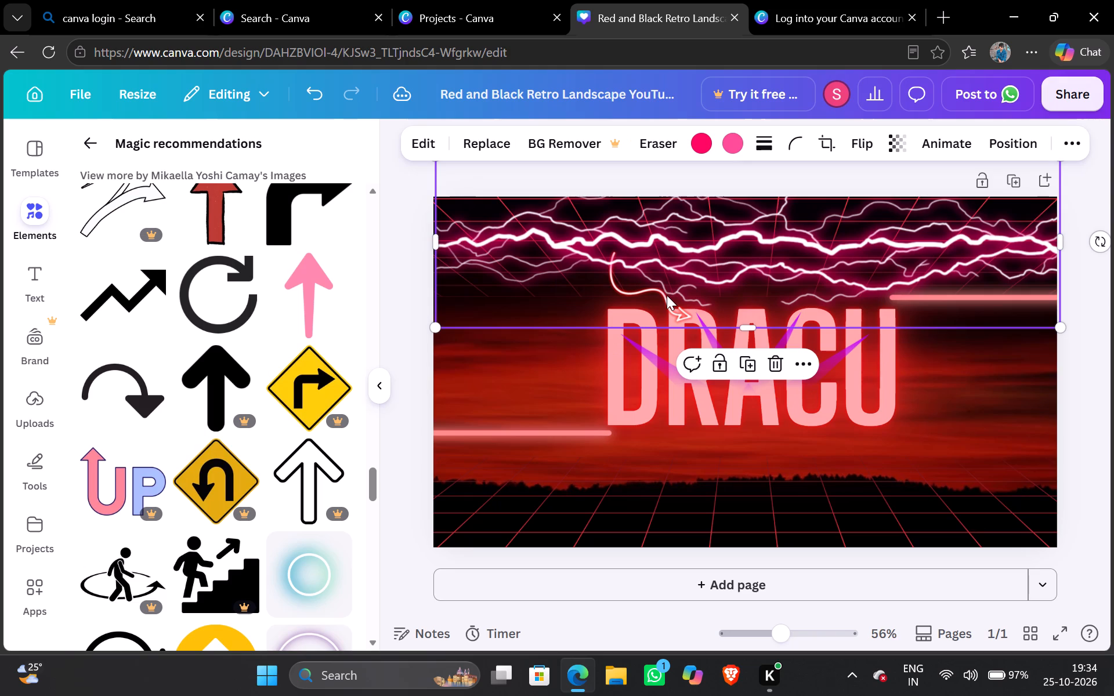
{"action": "left_click", "coordinate": [666, 295]}
{"action": "left_click", "coordinate": [669, 311]}
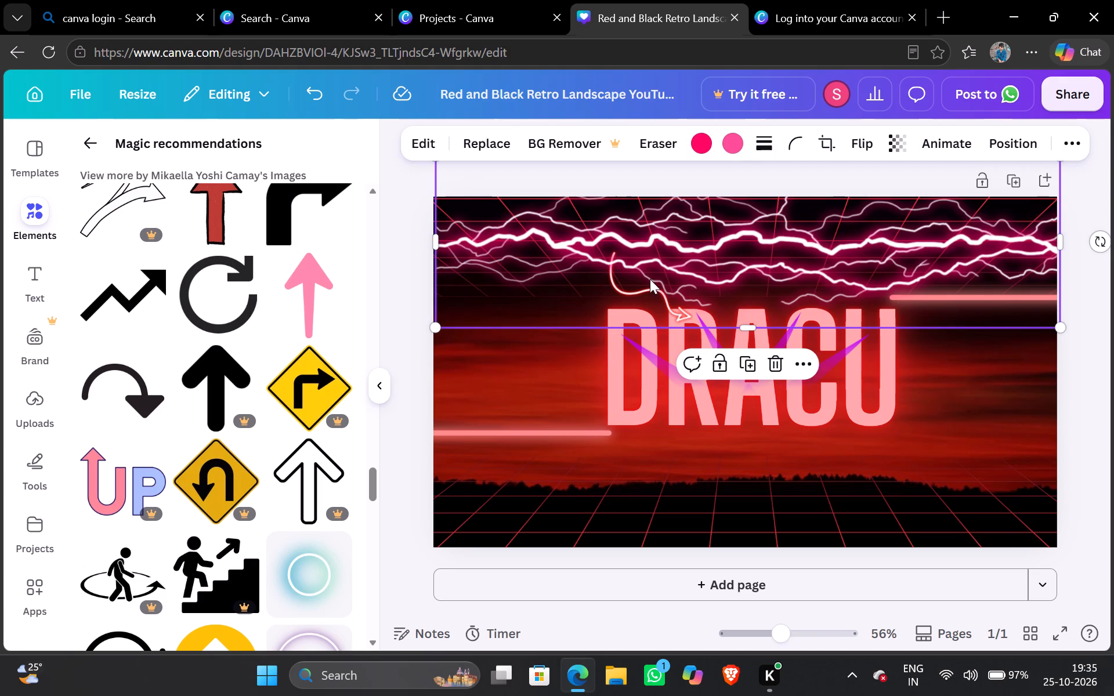
{"action": "left_click", "coordinate": [641, 273]}
{"action": "left_click_drag", "start_coordinate": [725, 230], "coordinate": [750, 460]}
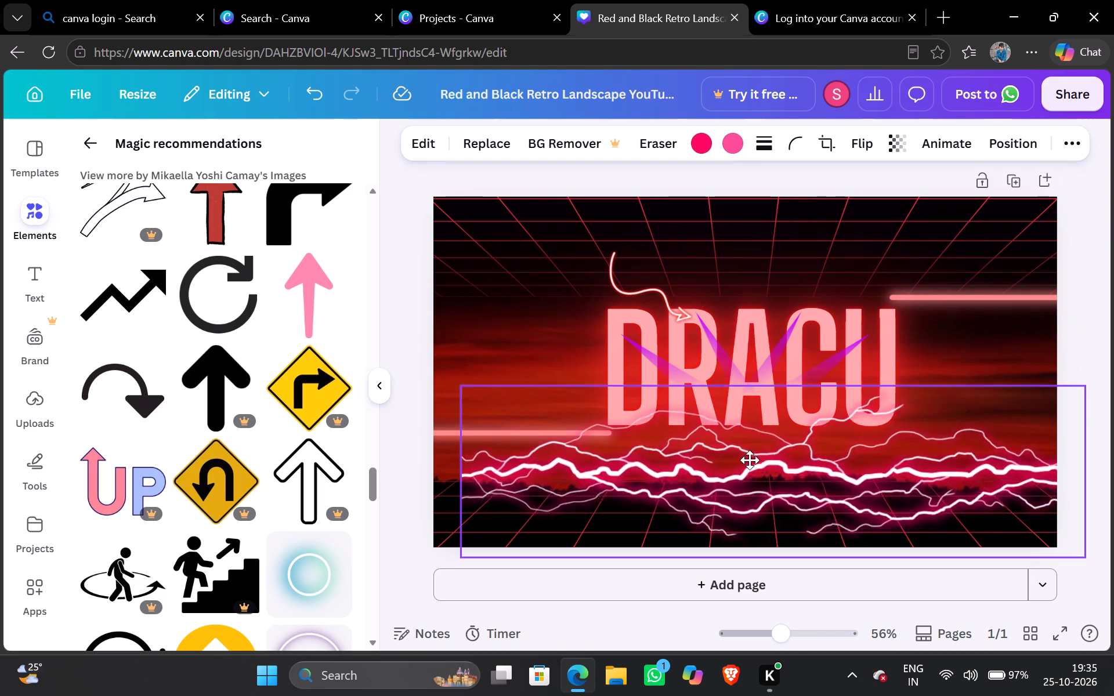
{"action": "left_click_drag", "start_coordinate": [750, 460], "coordinate": [722, 542]}
{"action": "left_click", "coordinate": [647, 277]}
{"action": "left_click_drag", "start_coordinate": [647, 277], "coordinate": [958, 392]}
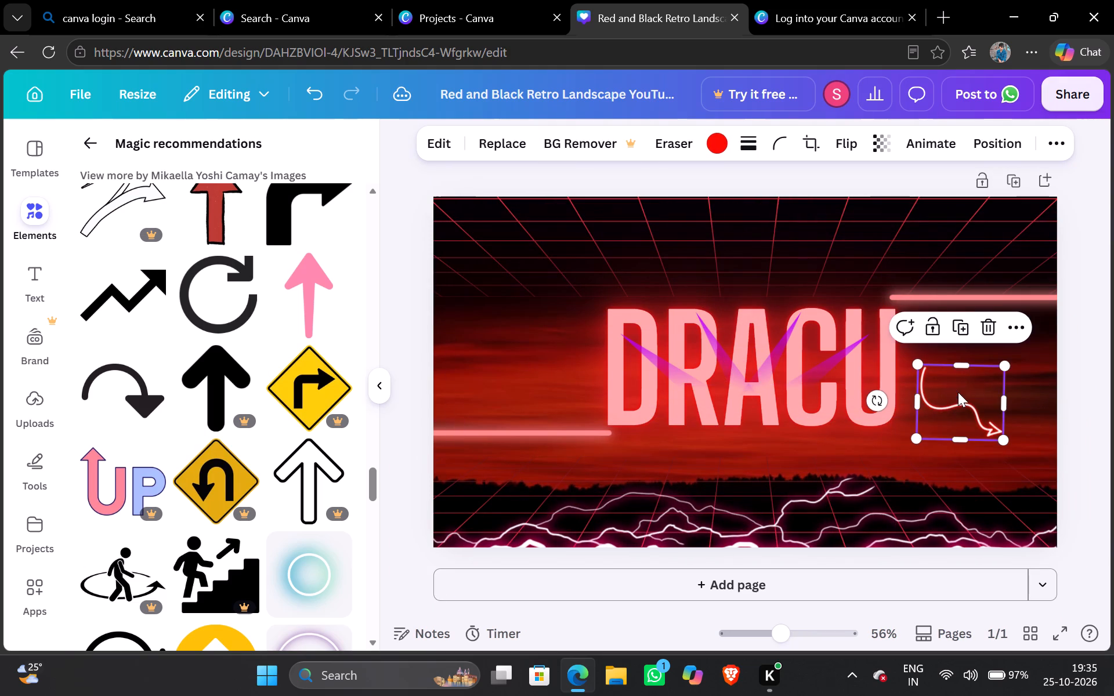
Move the lightning band back up to the top edge of the page.
{"action": "left_click_drag", "start_coordinate": [846, 513], "coordinate": [838, 210]}
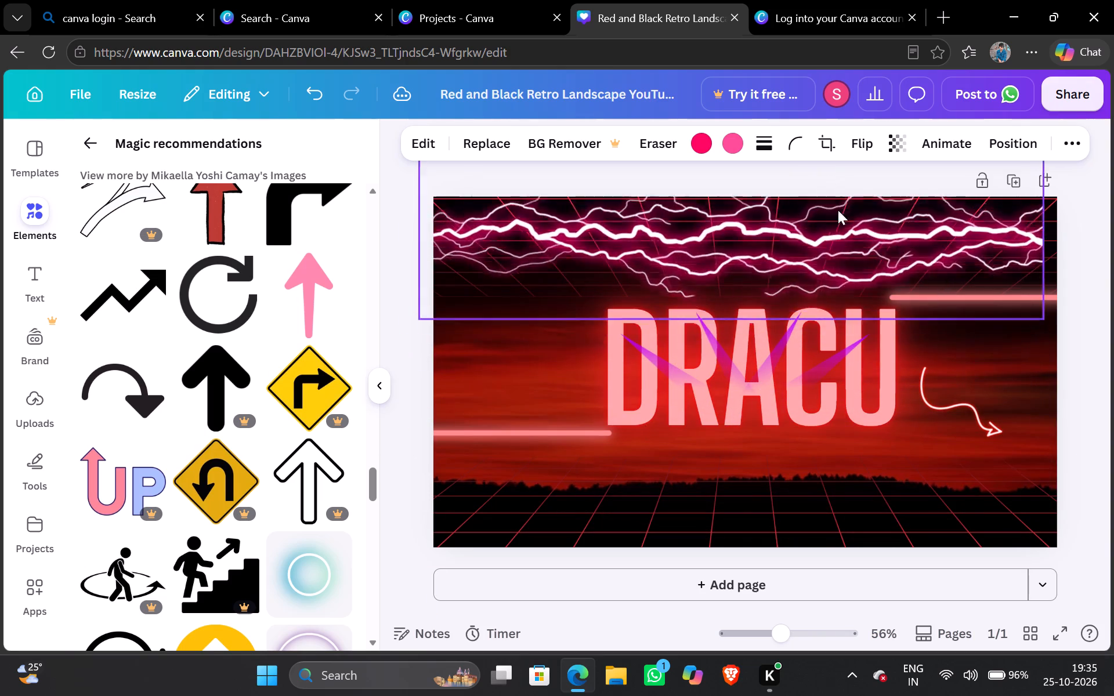
{"action": "left_click_drag", "start_coordinate": [838, 210], "coordinate": [842, 193]}
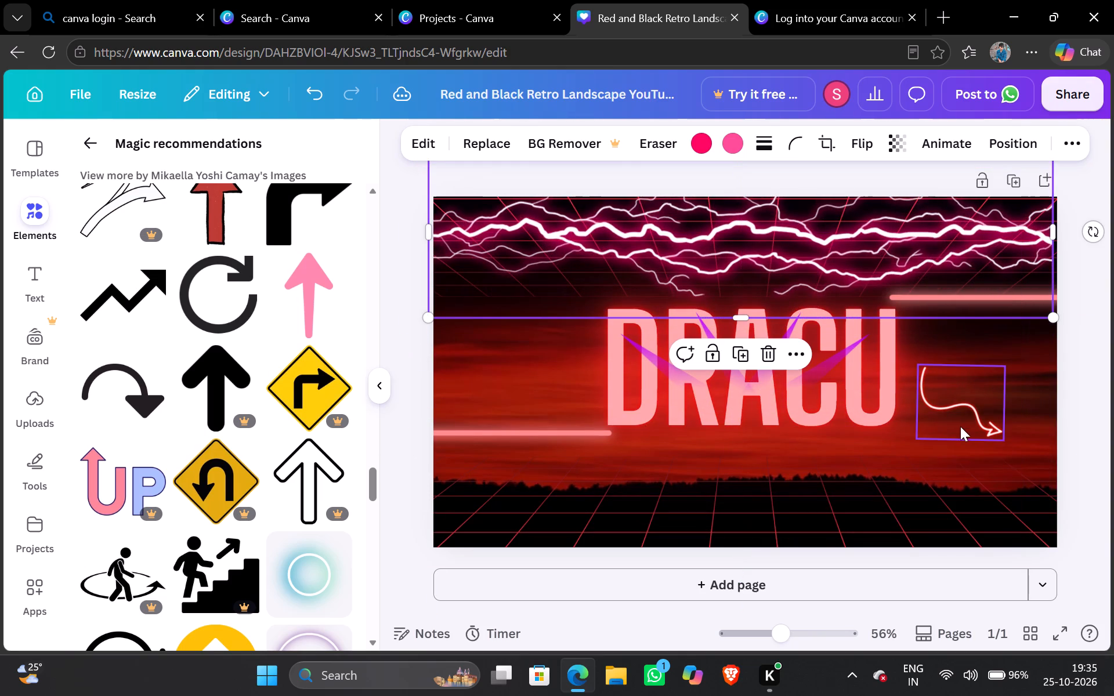
Rotate the small wavy arrow to about 69° and position it so its tail starts at the lower-right corner of the letter U.
{"action": "left_click", "coordinate": [964, 418]}
{"action": "left_click_drag", "start_coordinate": [964, 418], "coordinate": [928, 467]}
{"action": "left_click_drag", "start_coordinate": [840, 445], "coordinate": [837, 478]}
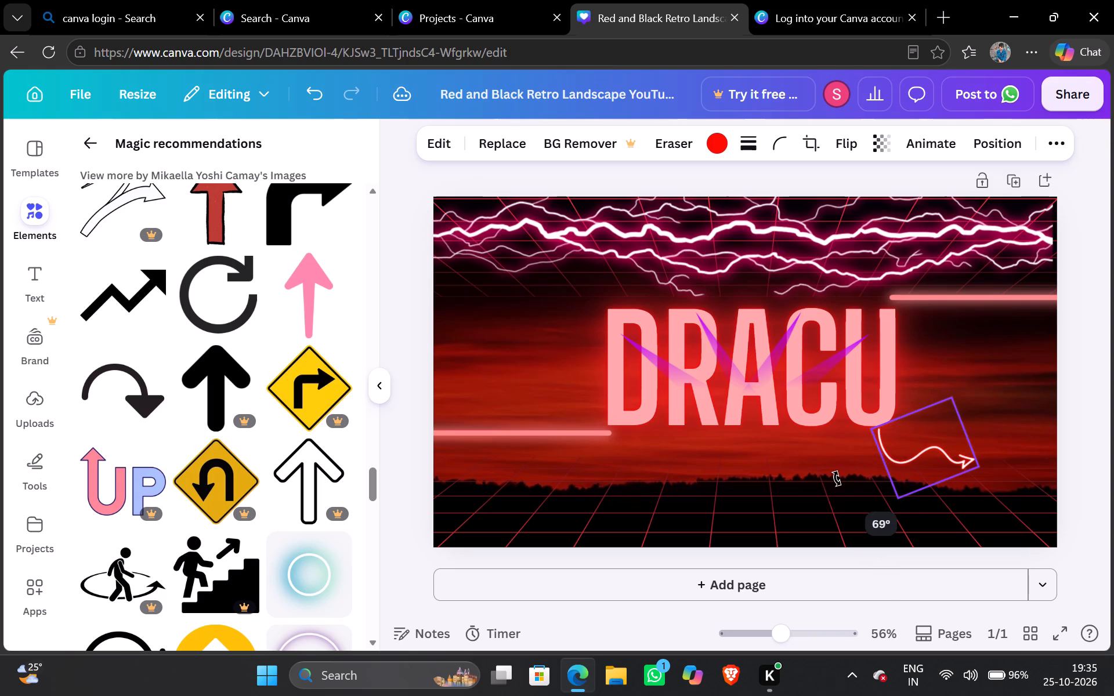
{"action": "left_click_drag", "start_coordinate": [837, 478], "coordinate": [837, 478]}
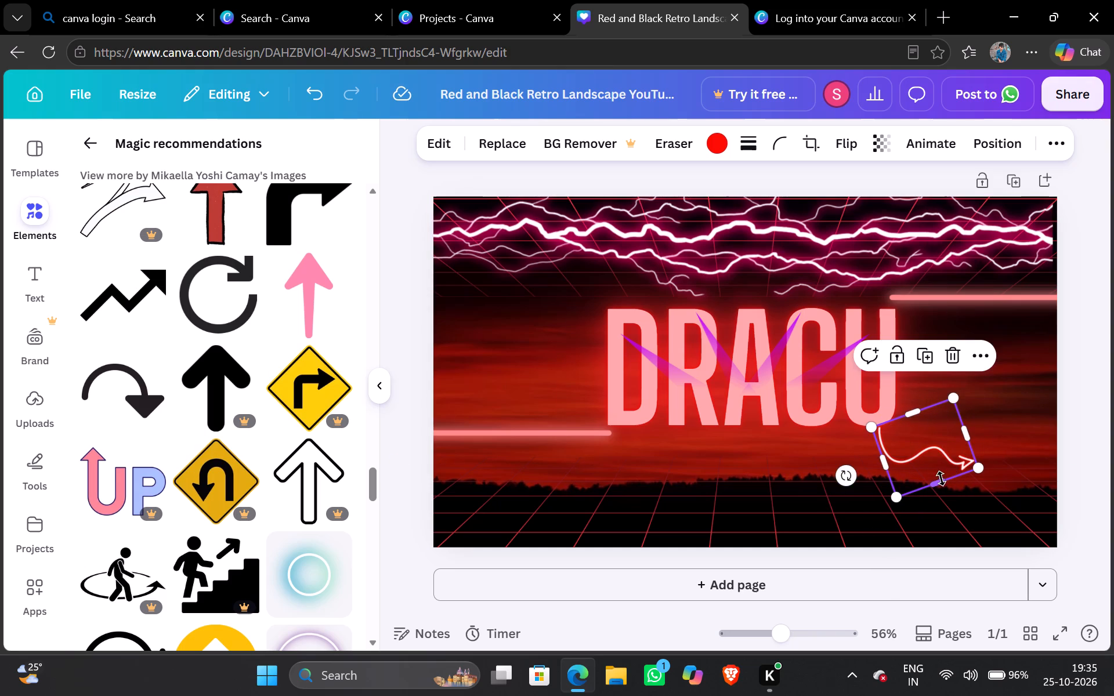
{"action": "left_click_drag", "start_coordinate": [914, 452], "coordinate": [924, 445]}
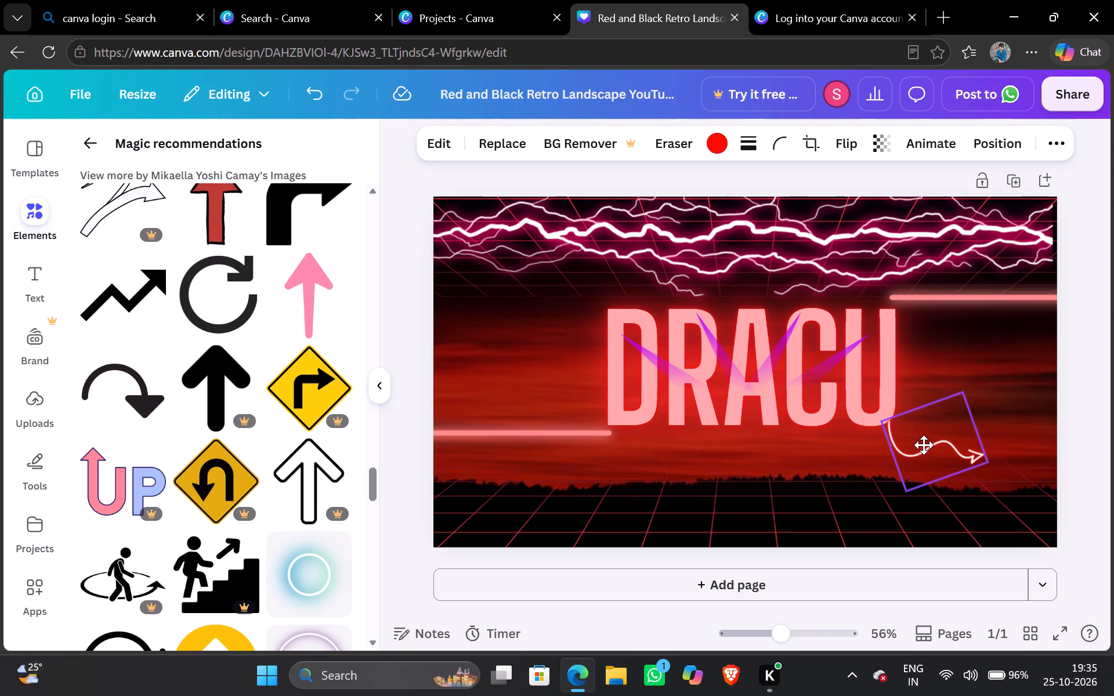
{"action": "left_click_drag", "start_coordinate": [924, 445], "coordinate": [924, 439]}
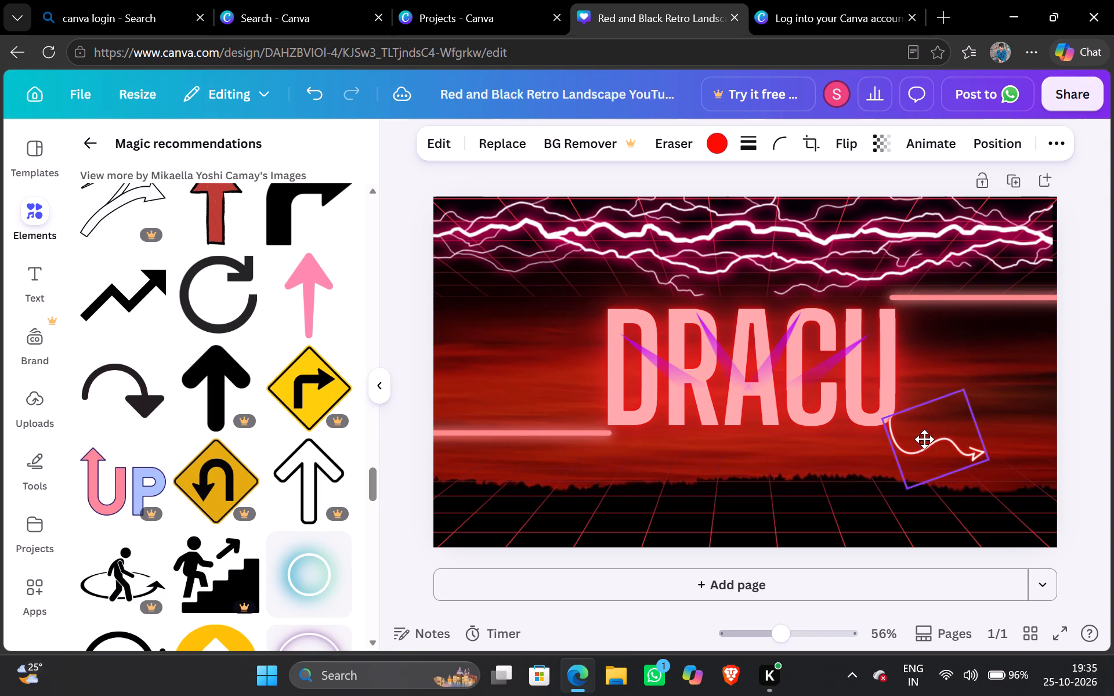
{"action": "left_click_drag", "start_coordinate": [924, 439], "coordinate": [928, 434]}
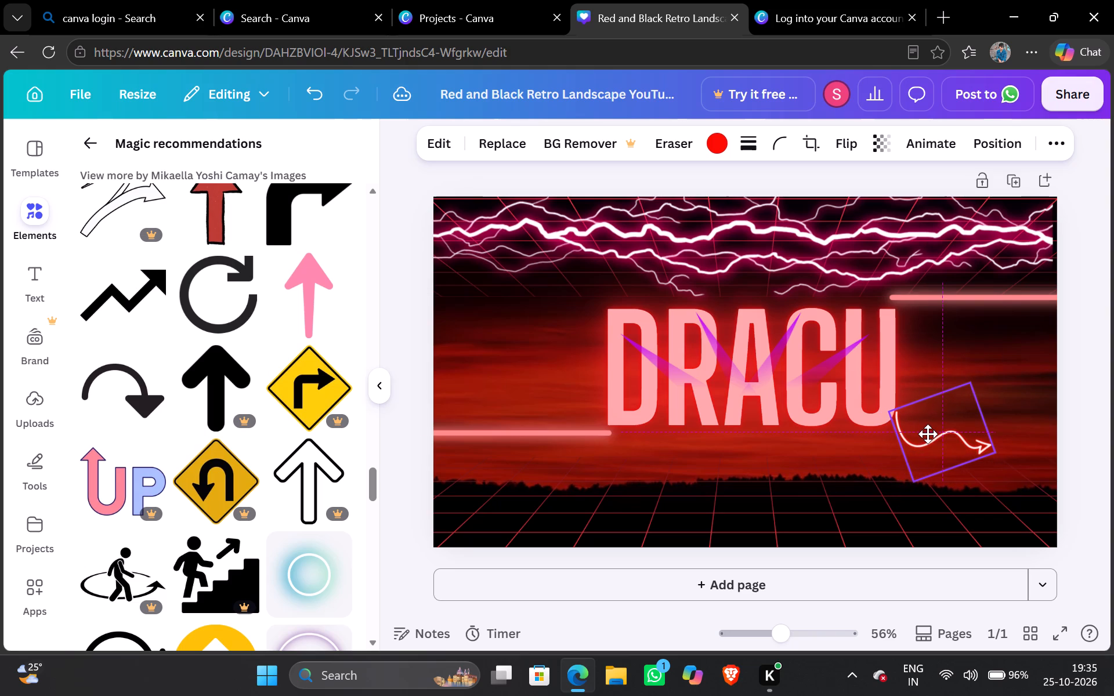
{"action": "left_click_drag", "start_coordinate": [928, 434], "coordinate": [927, 432]}
{"action": "left_click_drag", "start_coordinate": [927, 432], "coordinate": [926, 430]}
{"action": "left_click", "coordinate": [1001, 385]}
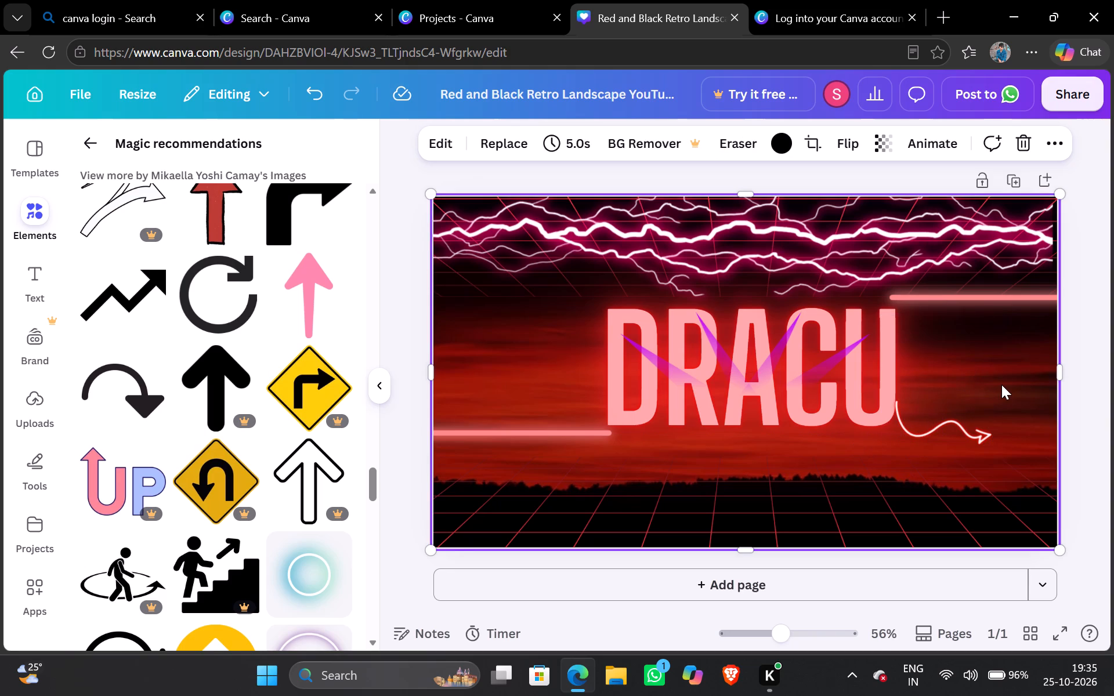
Move the purple fanned-out rays up so they rise above the DRACU title.
{"action": "left_click", "coordinate": [766, 365]}
{"action": "left_click_drag", "start_coordinate": [766, 365], "coordinate": [766, 362]}
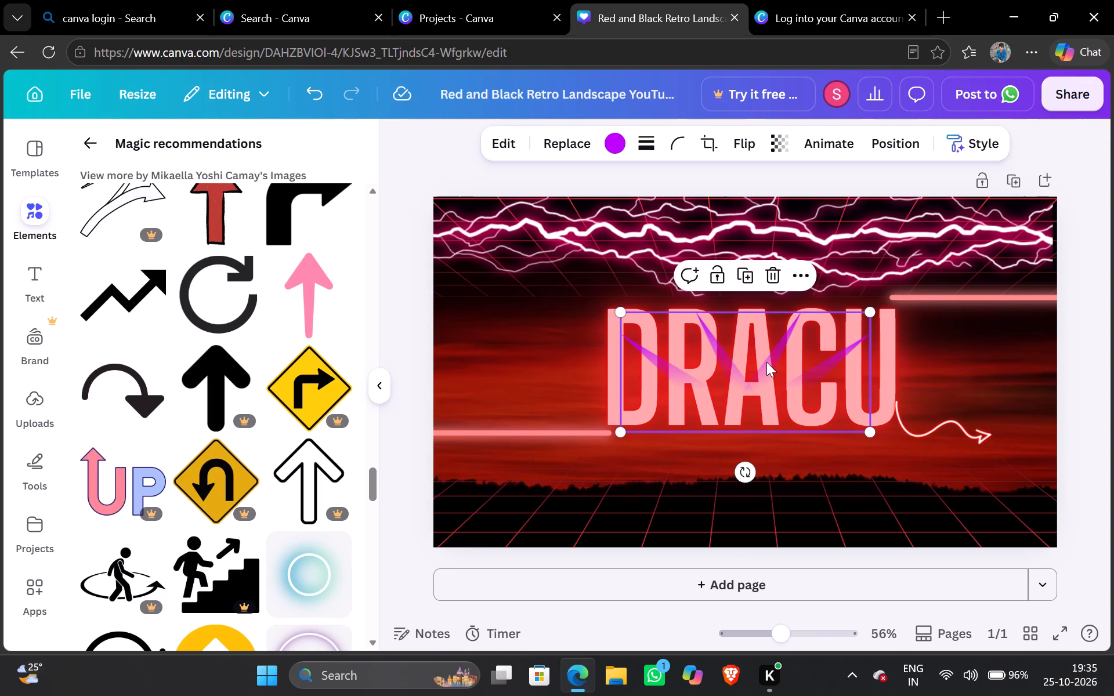
{"action": "left_click_drag", "start_coordinate": [766, 362], "coordinate": [773, 278]}
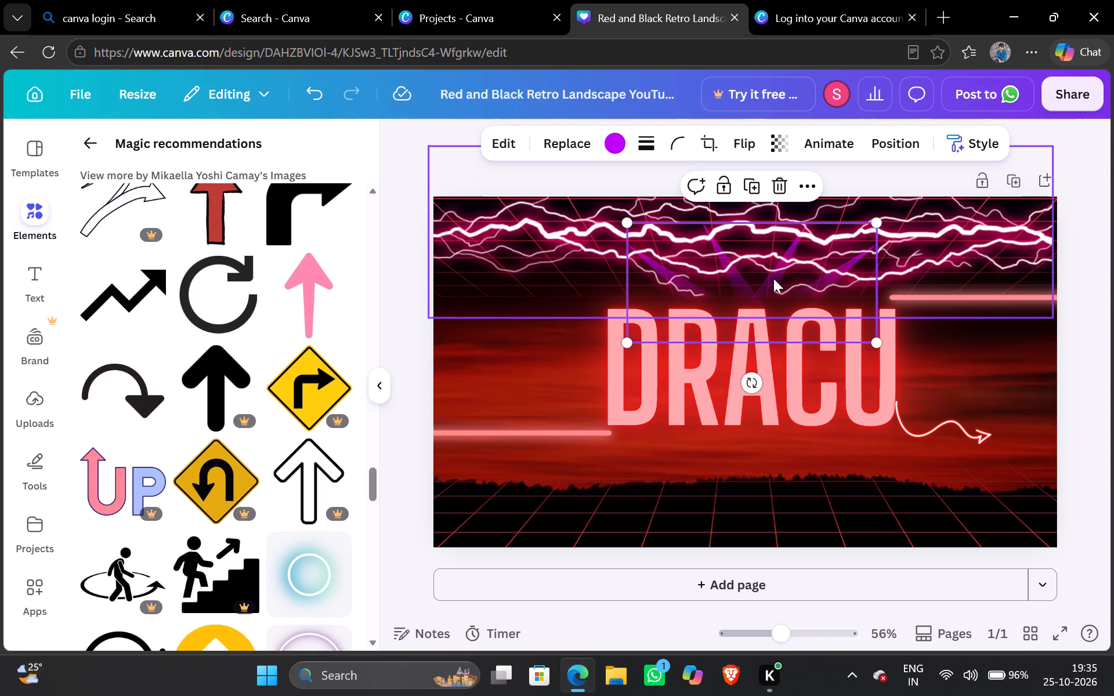
Crop away the lower part of the lightning band and place the remaining strip along the bottom edge of the page.
{"action": "left_click", "coordinate": [588, 240]}
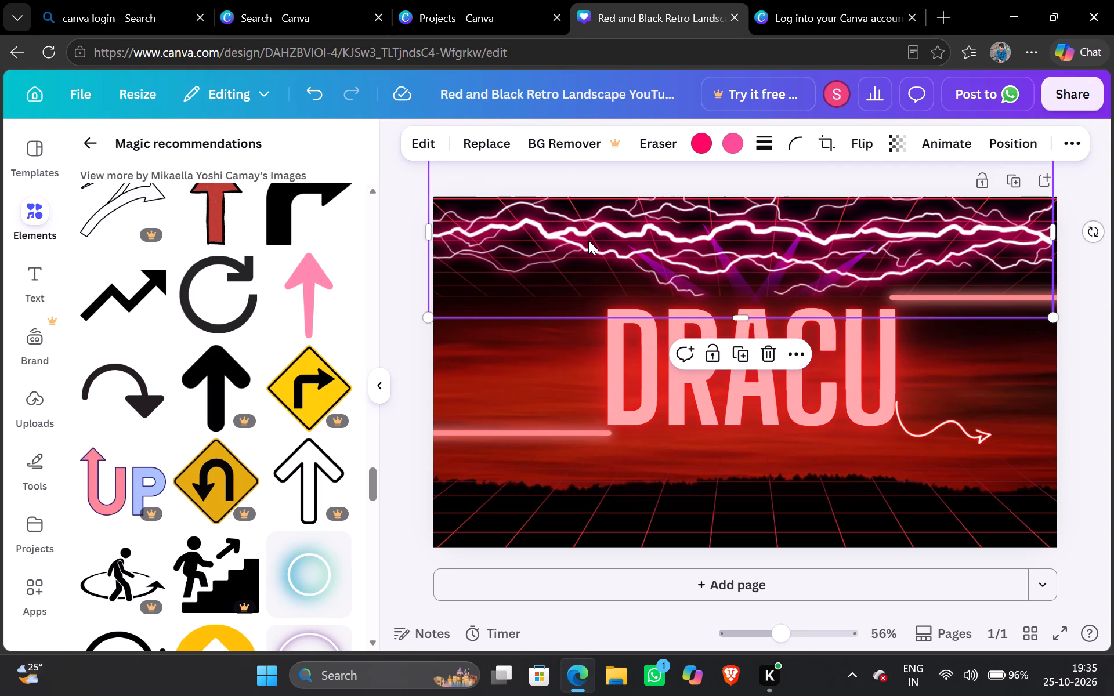
{"action": "left_click_drag", "start_coordinate": [727, 321], "coordinate": [736, 260]}
{"action": "left_click_drag", "start_coordinate": [736, 260], "coordinate": [754, 229]}
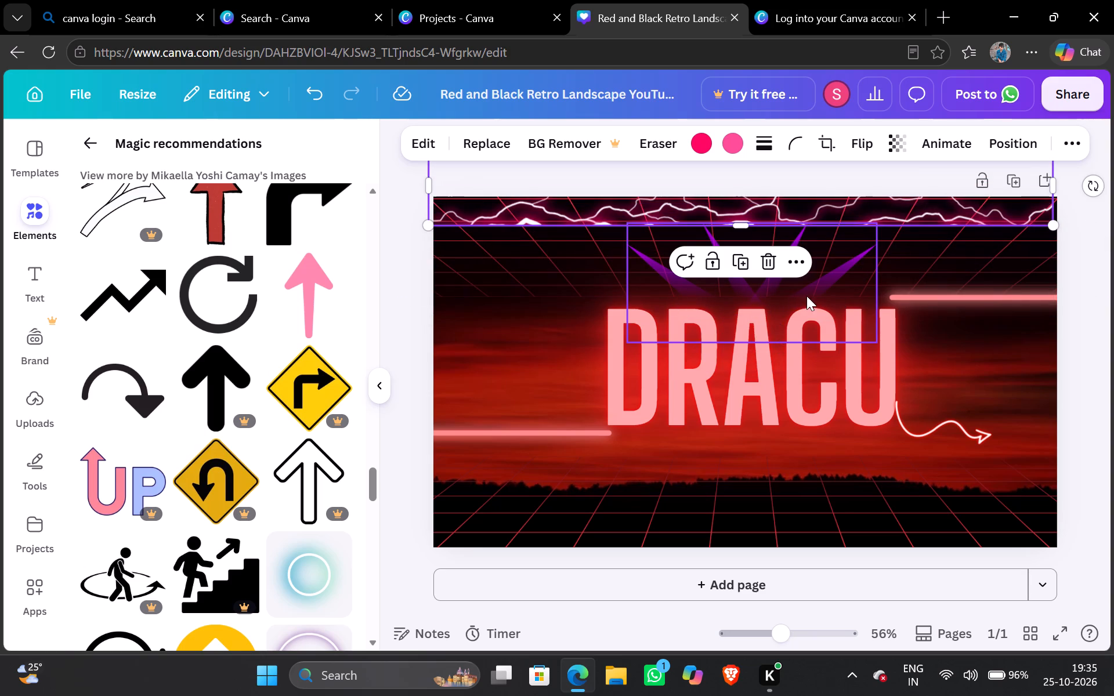
{"action": "left_click_drag", "start_coordinate": [804, 206], "coordinate": [823, 522]}
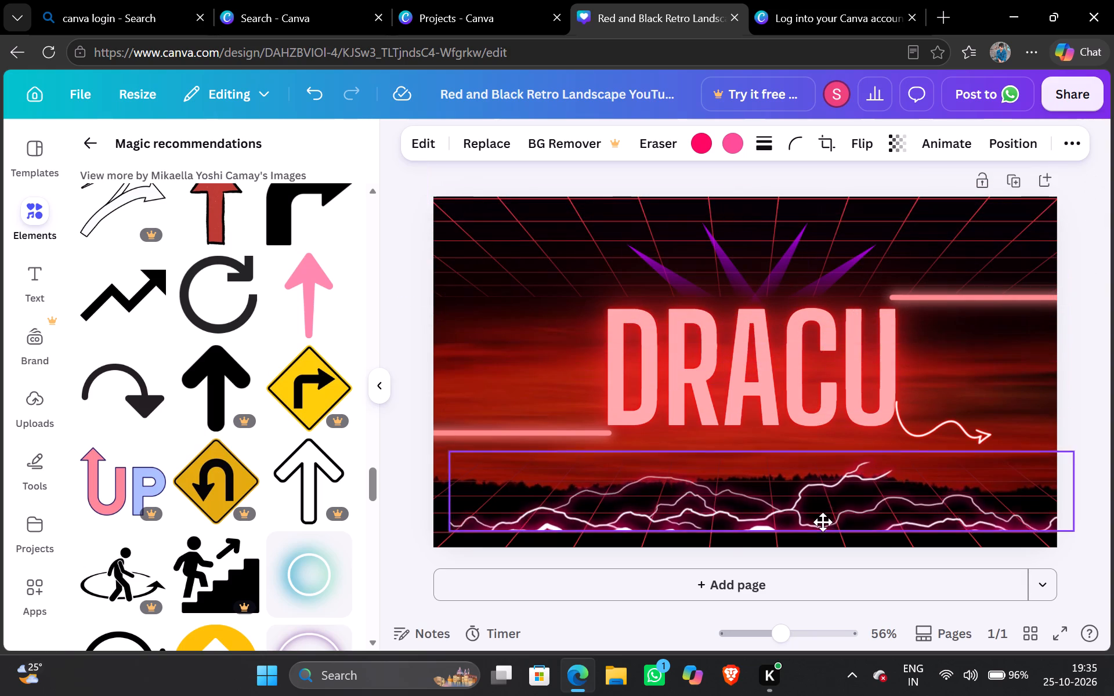
{"action": "left_click_drag", "start_coordinate": [823, 522], "coordinate": [805, 532]}
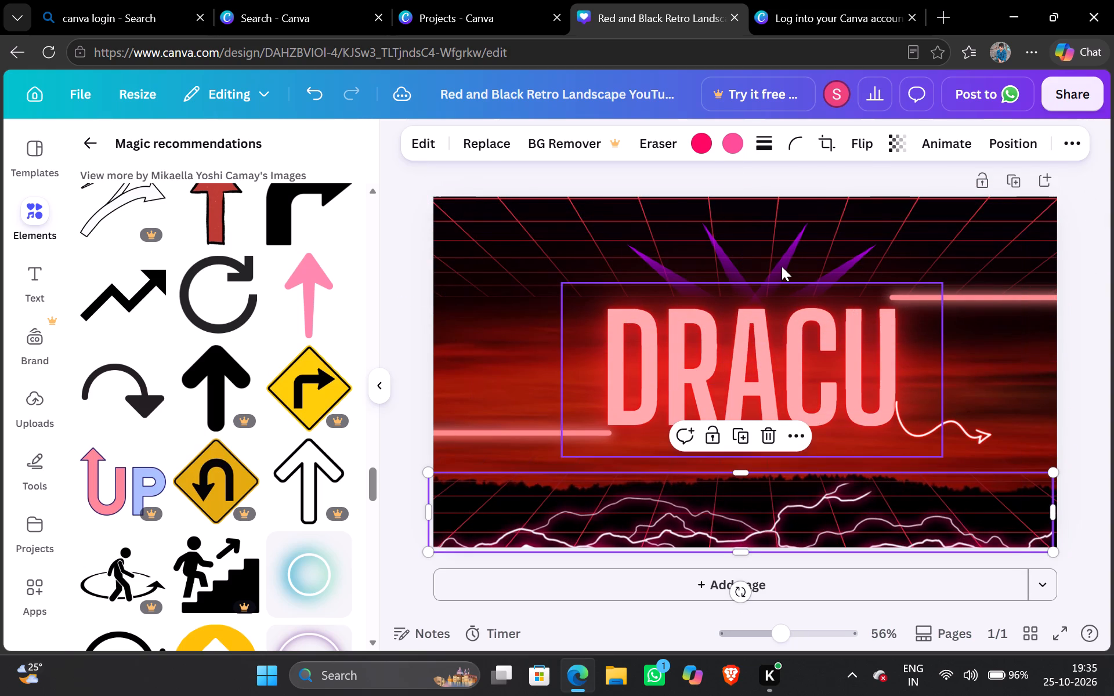
Enlarge the purple fanned-out rays and centre them above the DRACU title so their tips run off the page's top edge.
{"action": "left_click", "coordinate": [782, 266]}
{"action": "left_click_drag", "start_coordinate": [875, 339], "coordinate": [992, 370]}
{"action": "left_click_drag", "start_coordinate": [816, 296], "coordinate": [799, 282]}
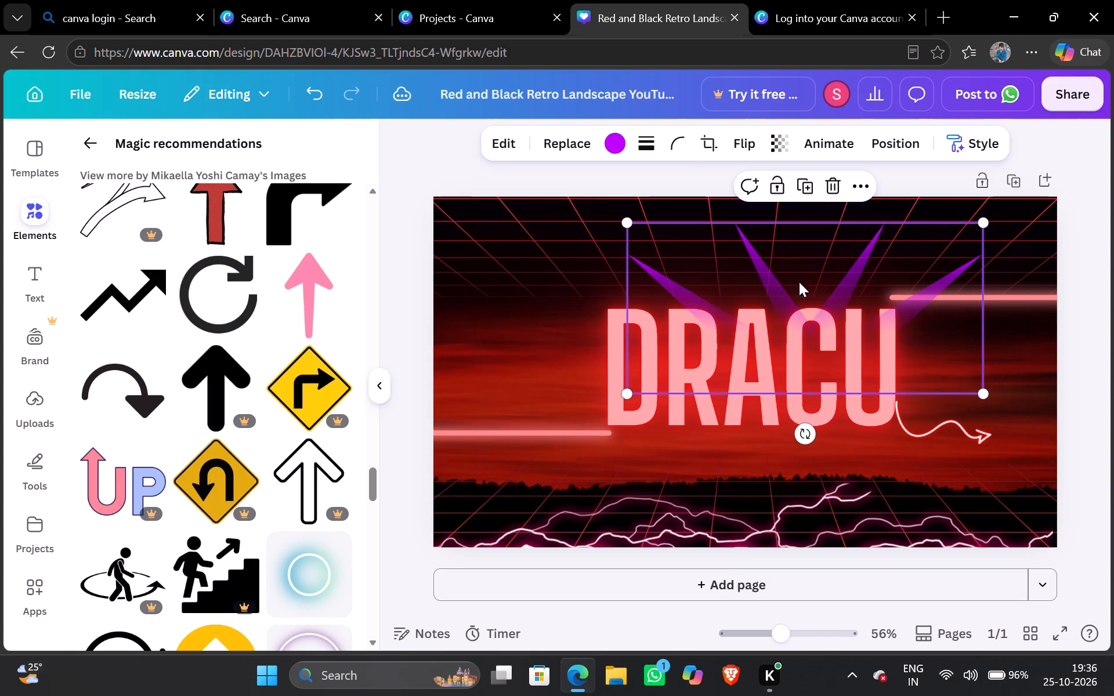
{"action": "left_click_drag", "start_coordinate": [799, 282], "coordinate": [776, 259]}
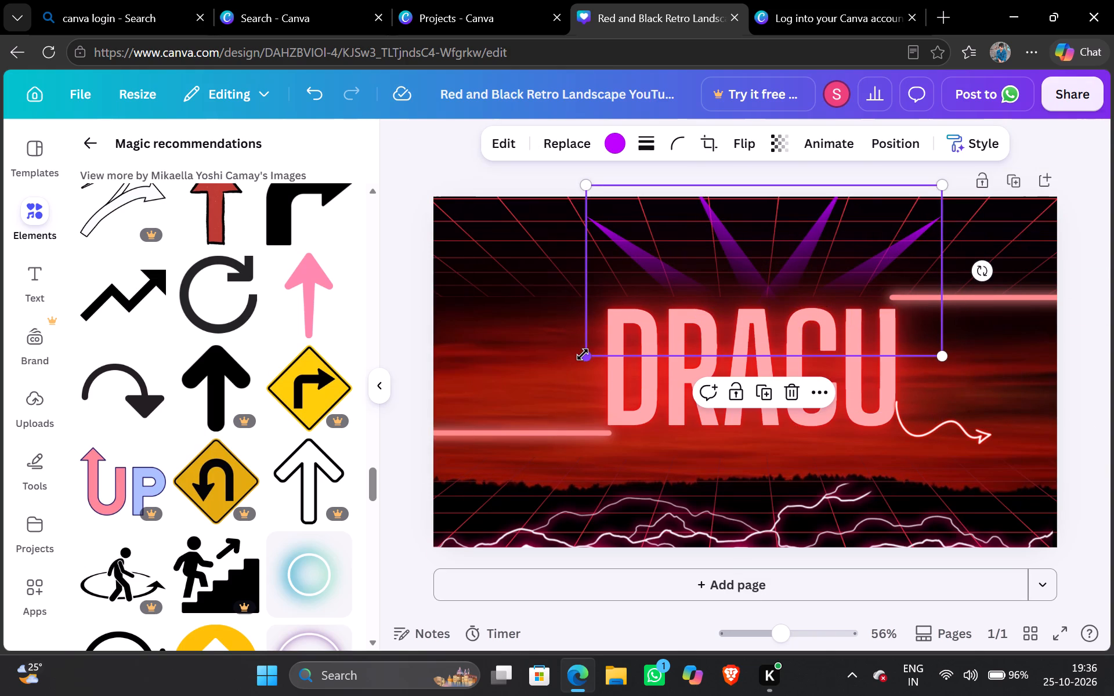
{"action": "left_click_drag", "start_coordinate": [583, 354], "coordinate": [494, 322]}
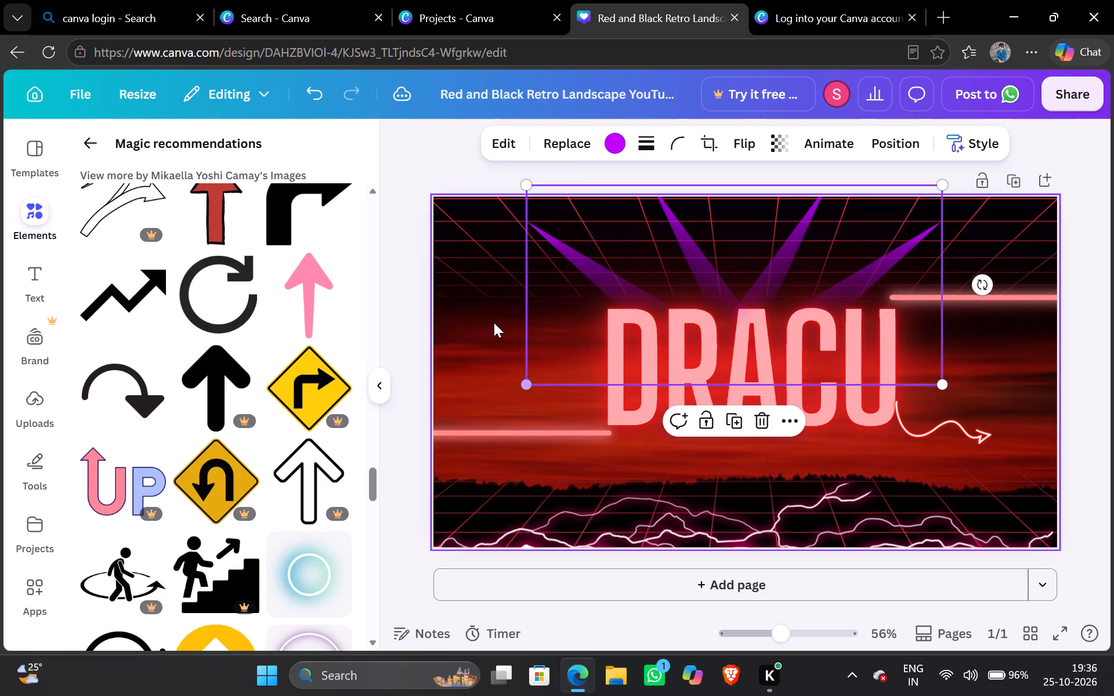
{"action": "left_click_drag", "start_coordinate": [715, 238], "coordinate": [732, 214]}
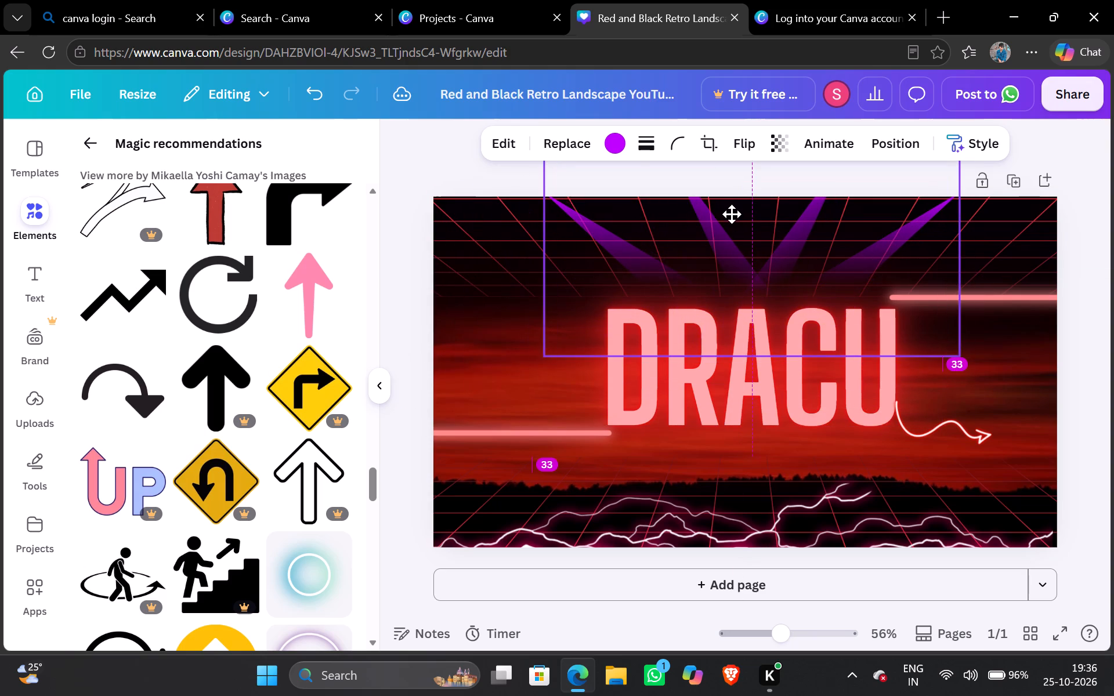
{"action": "left_click_drag", "start_coordinate": [732, 214], "coordinate": [730, 215]}
{"action": "left_click_drag", "start_coordinate": [730, 215], "coordinate": [725, 213]}
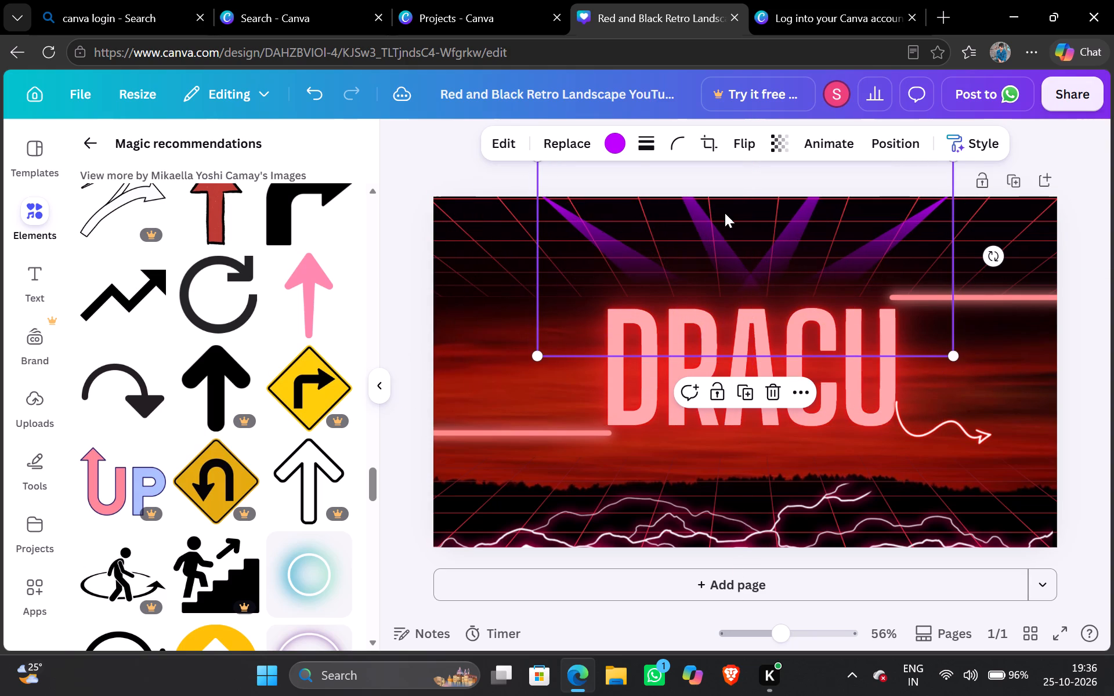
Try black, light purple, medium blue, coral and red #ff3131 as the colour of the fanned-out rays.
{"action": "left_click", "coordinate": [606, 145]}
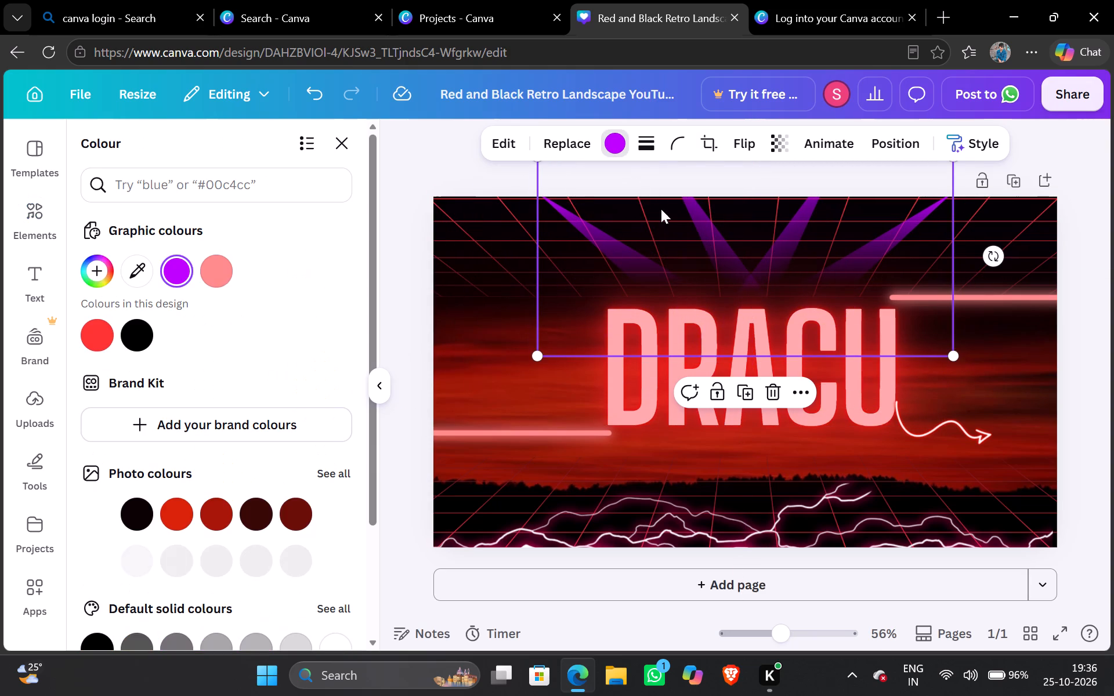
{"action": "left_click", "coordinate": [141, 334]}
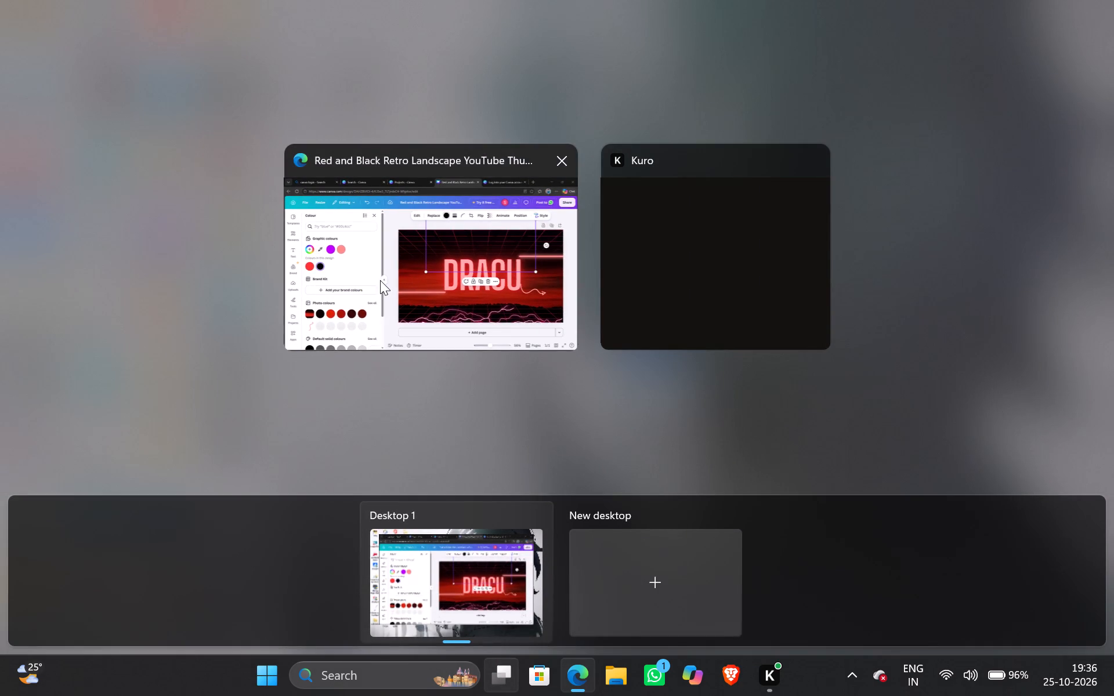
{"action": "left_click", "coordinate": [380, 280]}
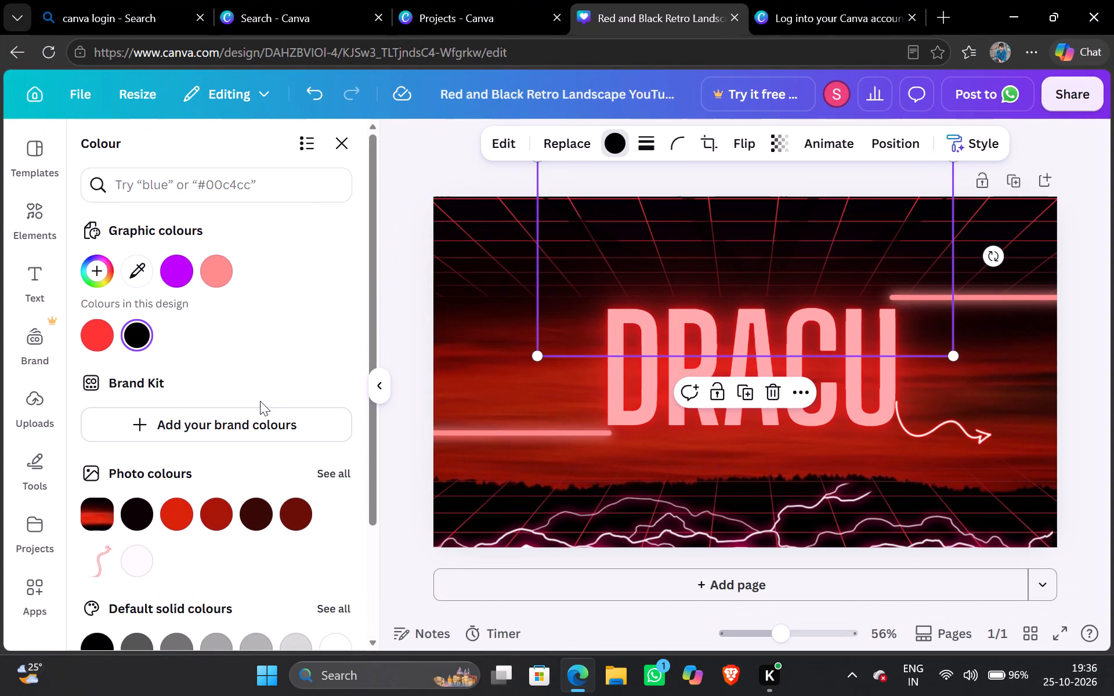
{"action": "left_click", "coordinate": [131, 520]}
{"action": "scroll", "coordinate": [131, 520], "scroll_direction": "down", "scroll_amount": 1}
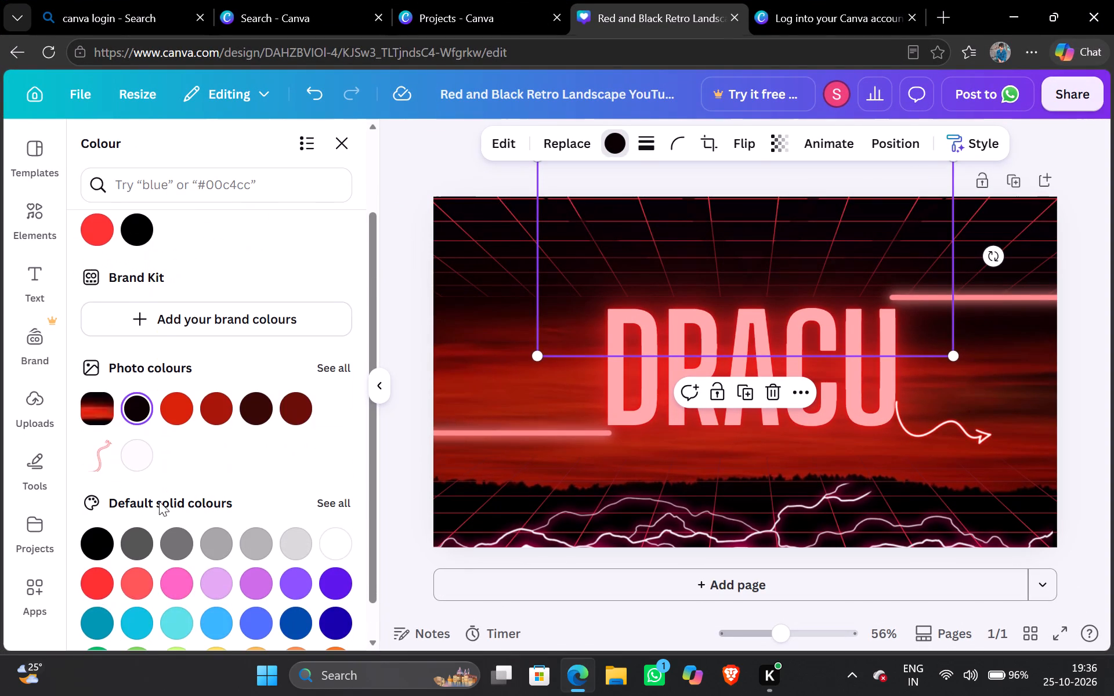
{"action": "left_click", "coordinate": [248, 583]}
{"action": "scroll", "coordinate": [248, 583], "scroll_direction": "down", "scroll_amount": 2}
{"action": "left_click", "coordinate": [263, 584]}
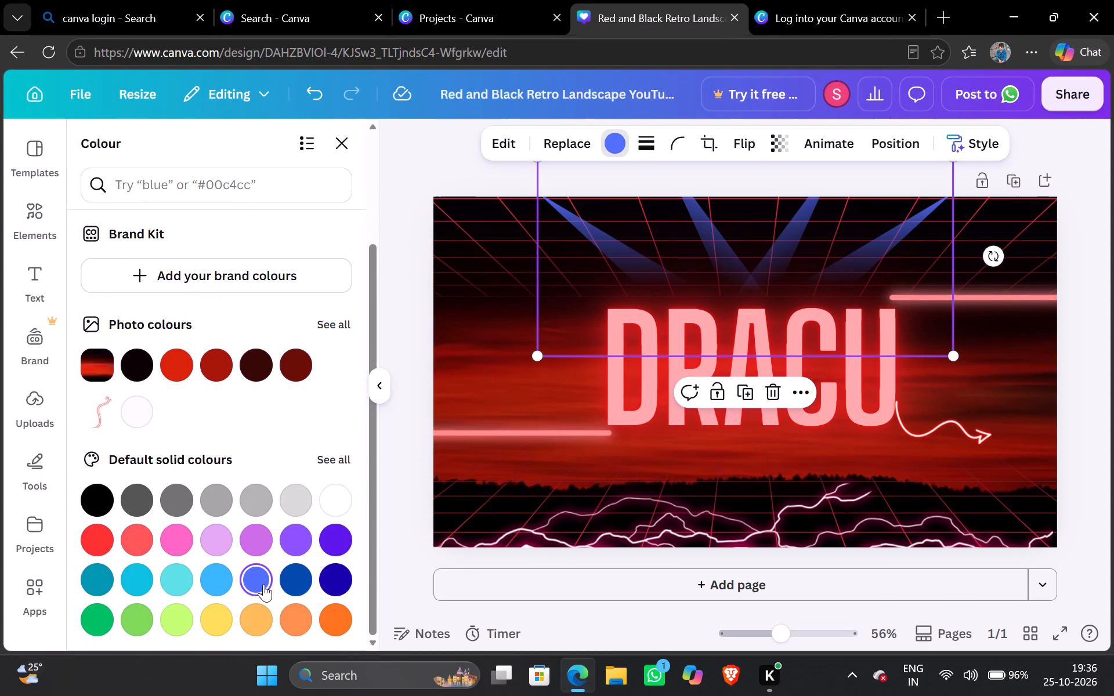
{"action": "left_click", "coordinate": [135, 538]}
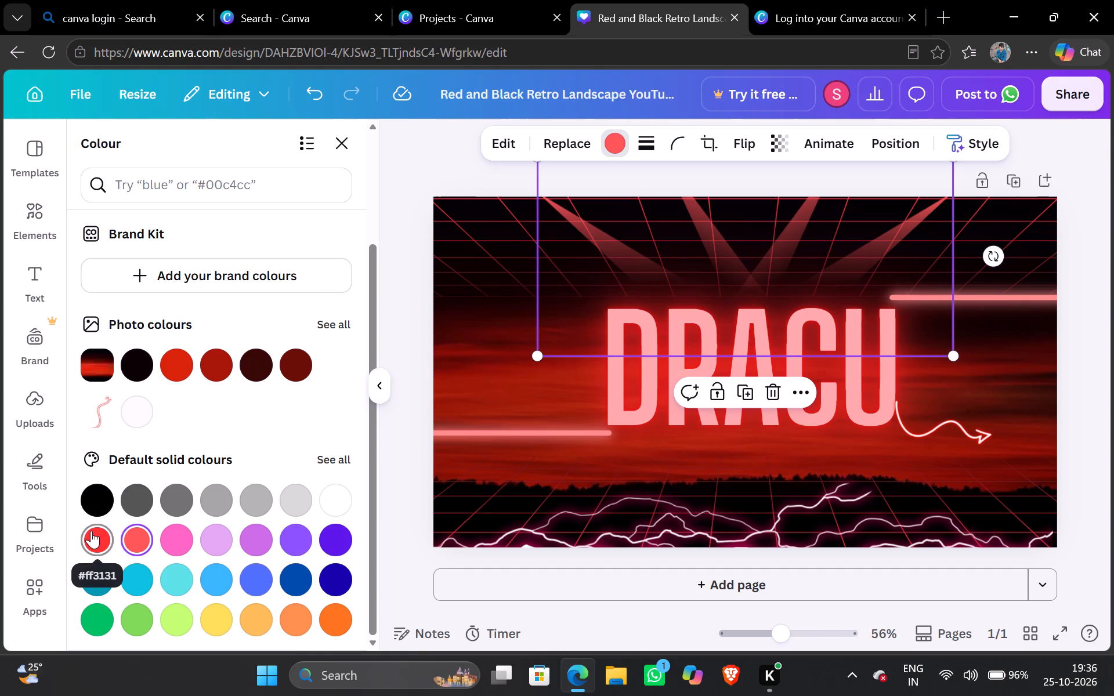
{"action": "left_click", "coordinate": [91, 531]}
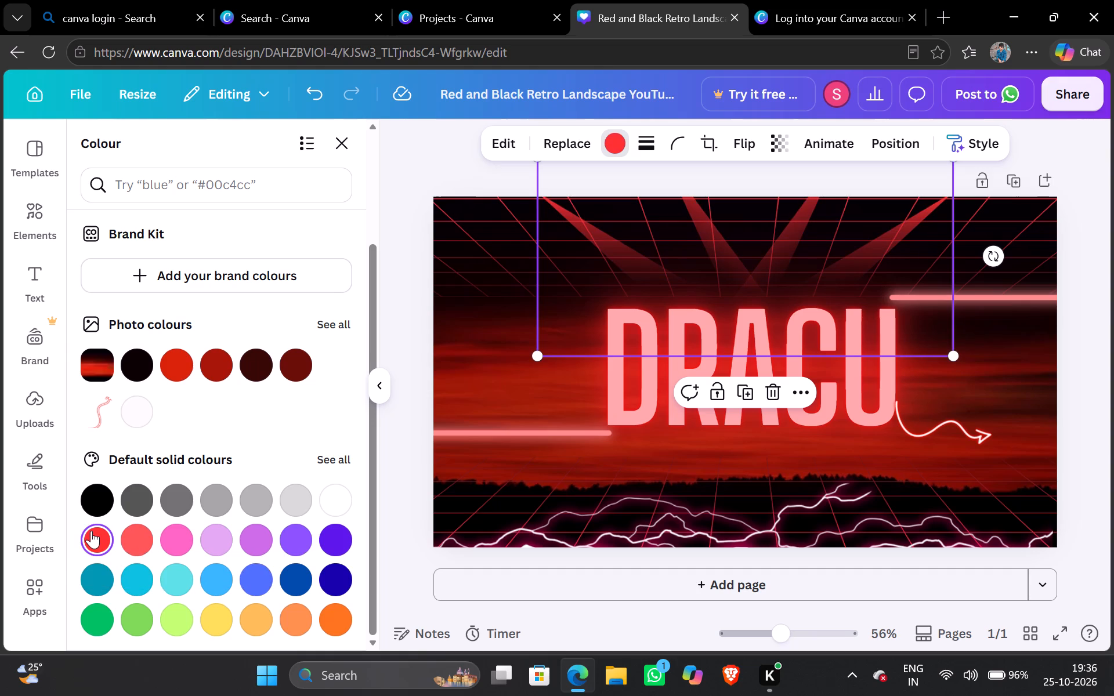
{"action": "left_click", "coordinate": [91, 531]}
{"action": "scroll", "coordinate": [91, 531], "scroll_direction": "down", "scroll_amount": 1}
From the full set of default solid colours, try light coral and dark red on the rays, settling on bright blue.
{"action": "left_click", "coordinate": [339, 452]}
{"action": "scroll", "coordinate": [251, 436], "scroll_direction": "down", "scroll_amount": 4}
{"action": "scroll", "coordinate": [272, 298], "scroll_direction": "up", "scroll_amount": 1}
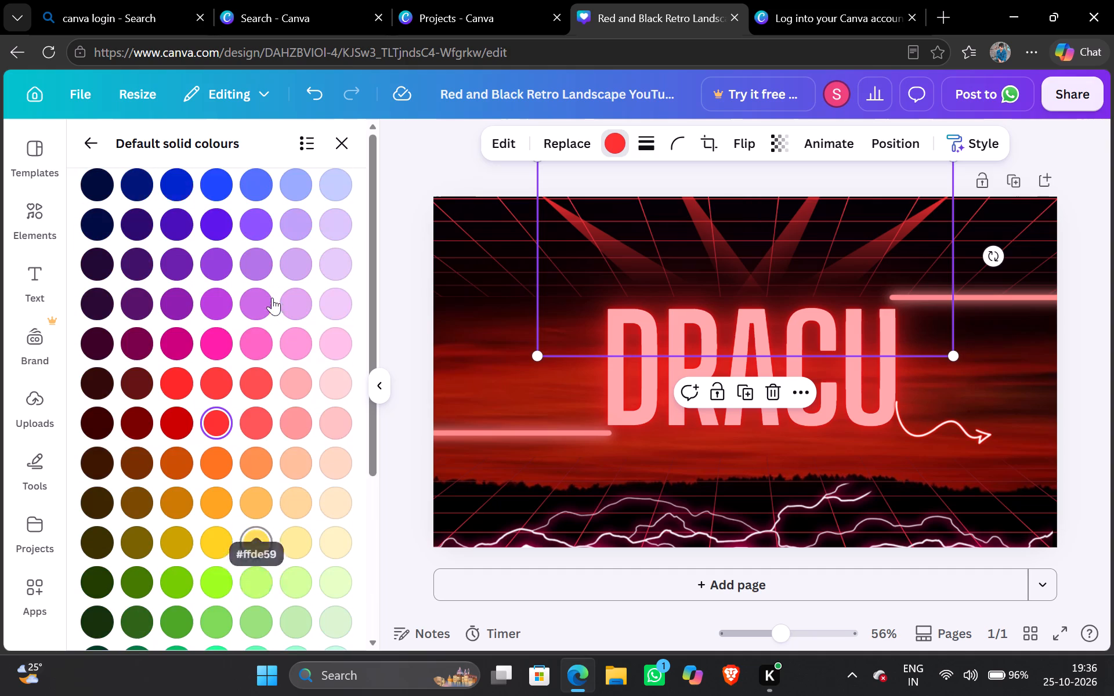
{"action": "left_click", "coordinate": [304, 434]}
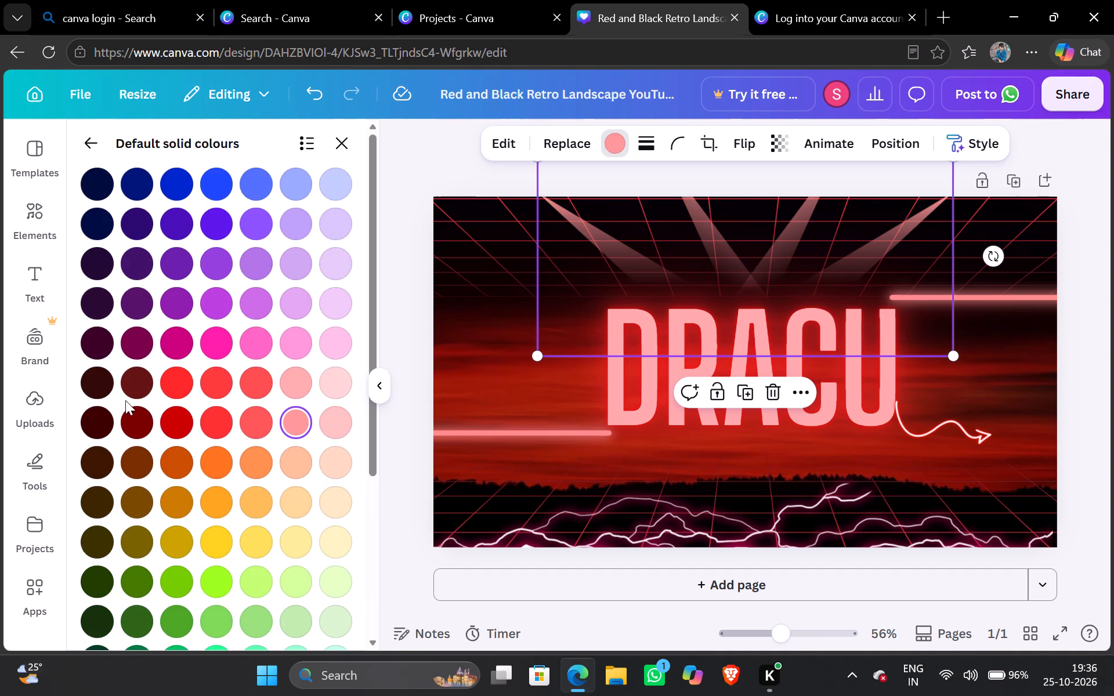
{"action": "left_click", "coordinate": [139, 418]}
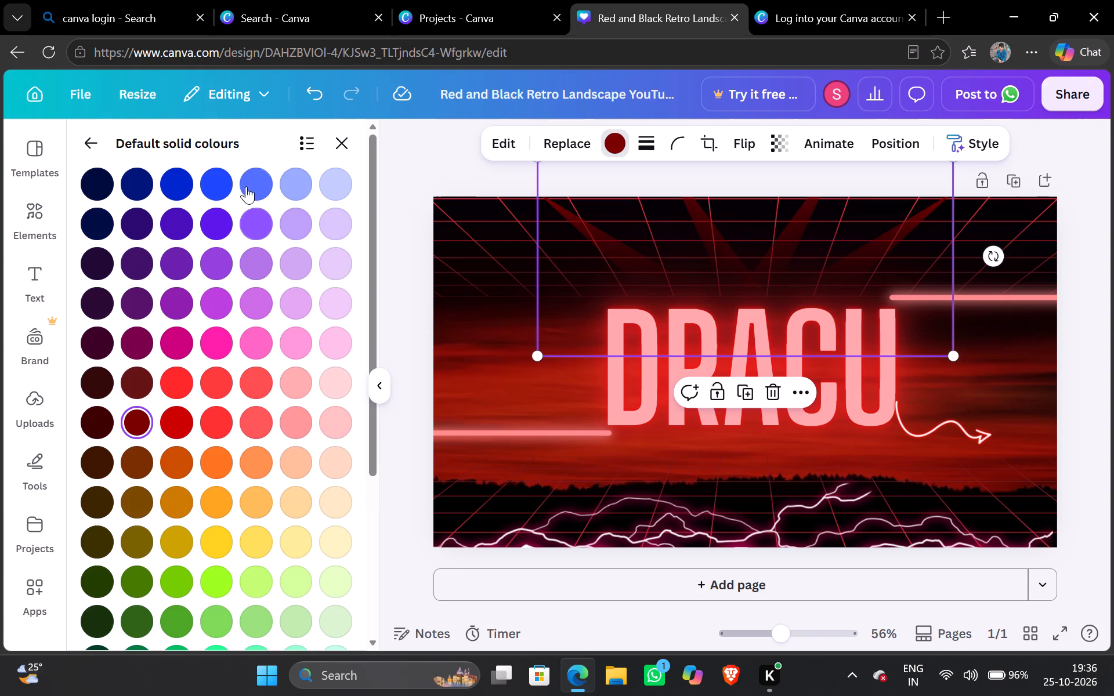
{"action": "left_click", "coordinate": [215, 173]}
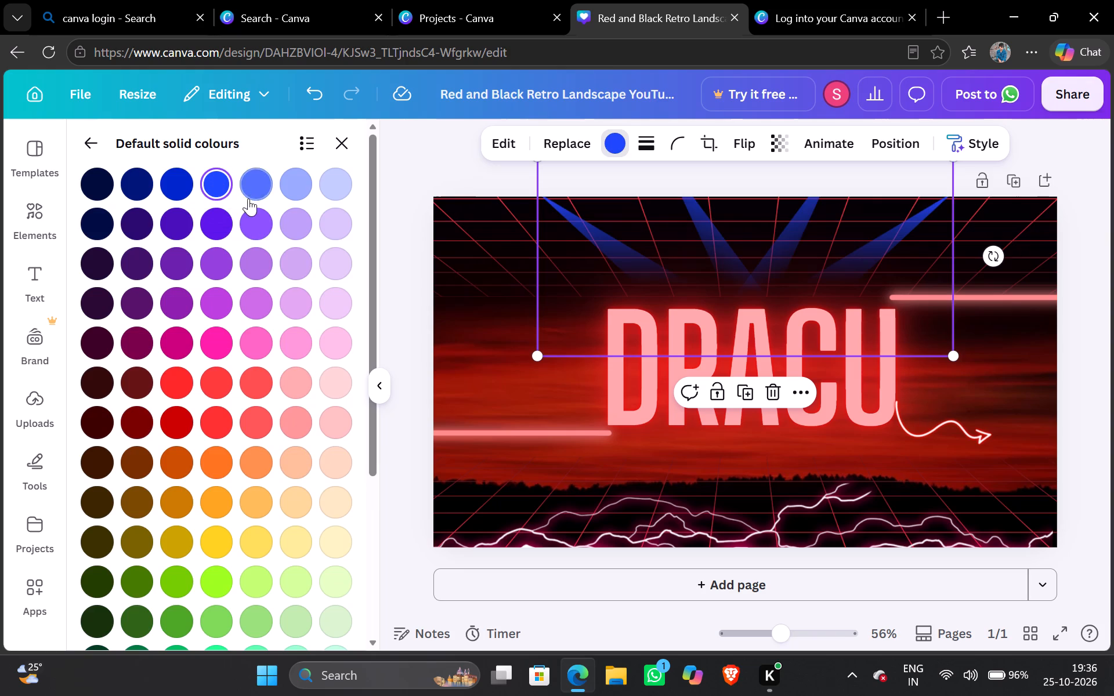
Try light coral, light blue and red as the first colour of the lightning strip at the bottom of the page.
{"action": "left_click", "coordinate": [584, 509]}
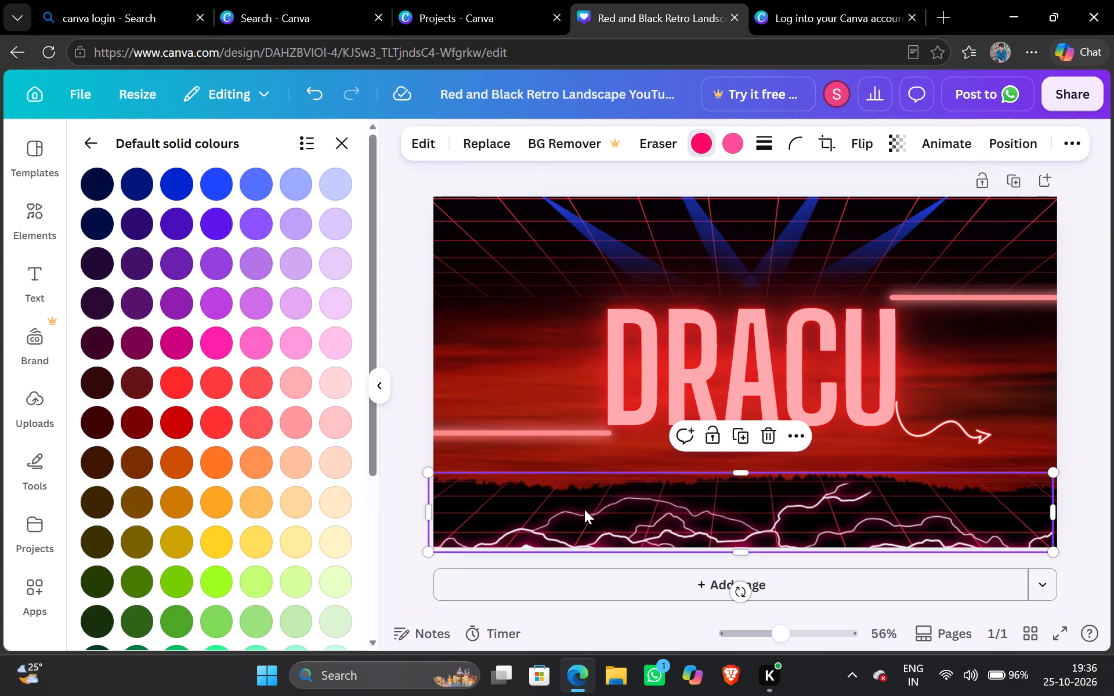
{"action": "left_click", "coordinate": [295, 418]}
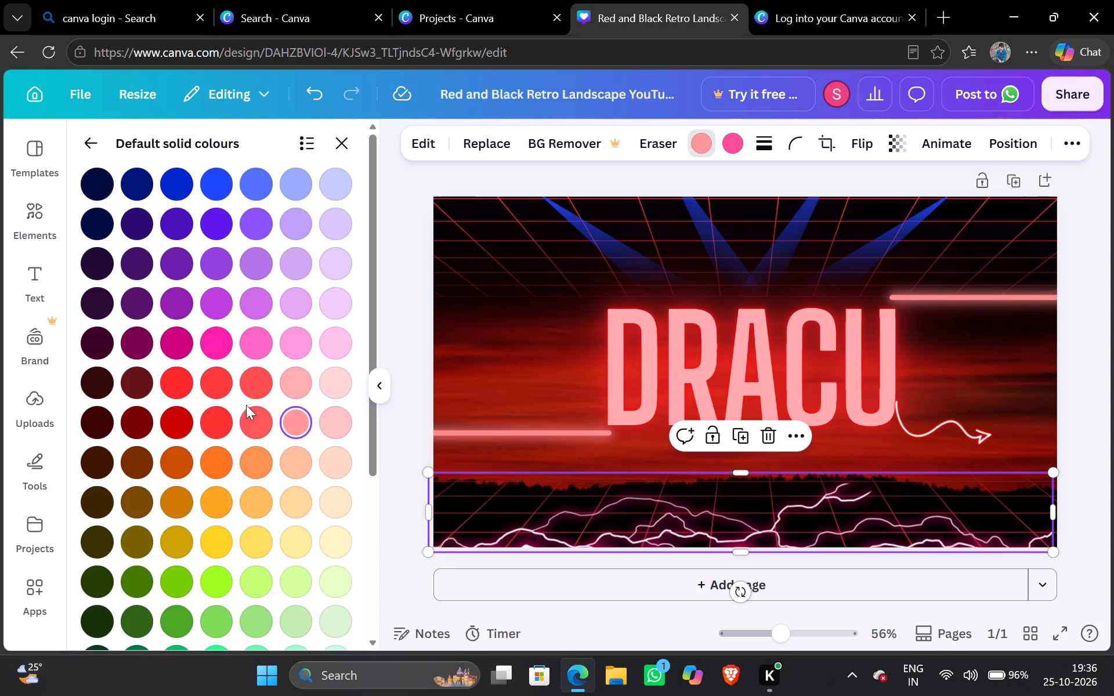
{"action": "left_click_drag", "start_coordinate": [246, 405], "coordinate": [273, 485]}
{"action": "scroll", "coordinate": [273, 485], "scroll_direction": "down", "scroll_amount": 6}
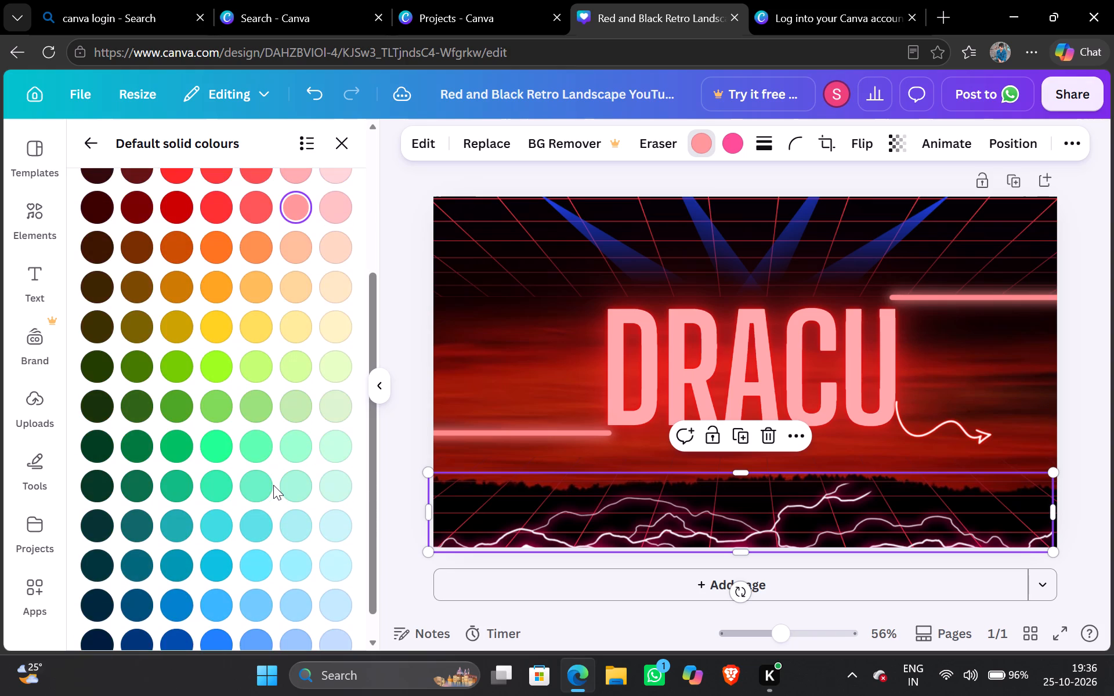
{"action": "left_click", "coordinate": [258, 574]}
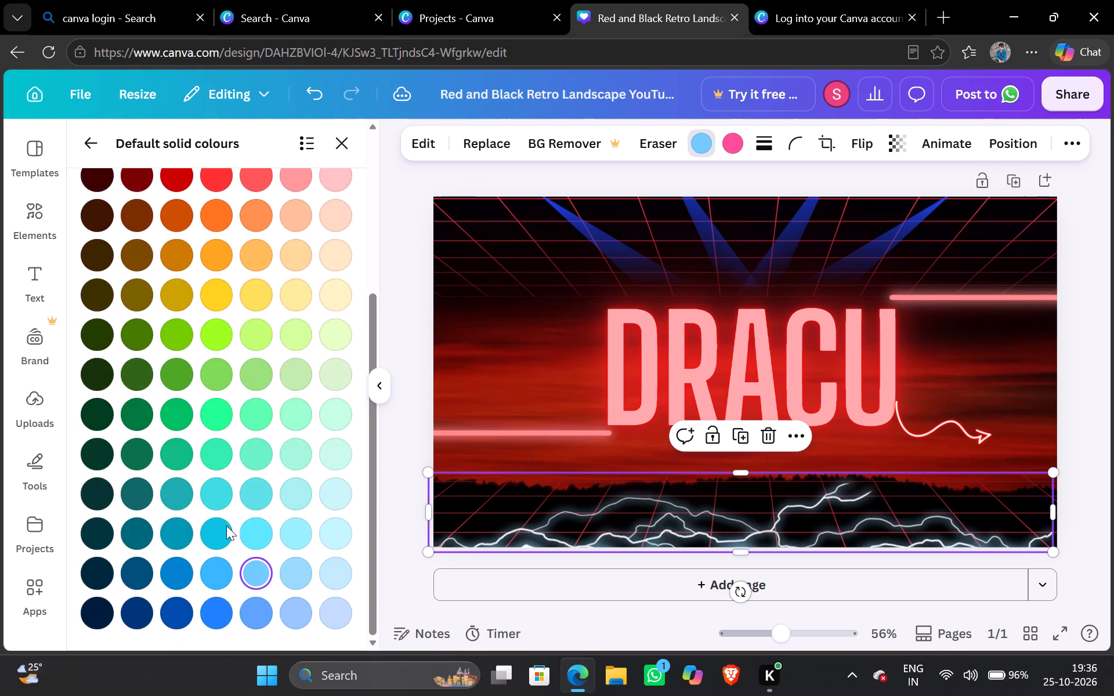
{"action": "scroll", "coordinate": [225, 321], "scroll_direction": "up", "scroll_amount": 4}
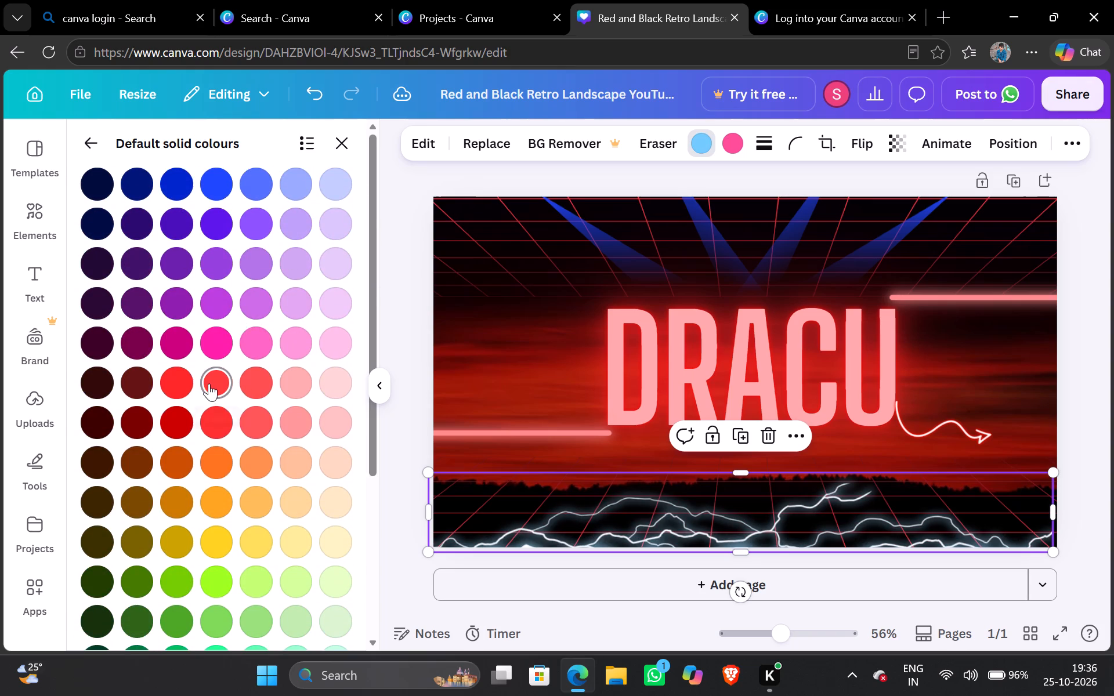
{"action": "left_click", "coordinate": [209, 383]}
Move the lightning strip up over the DRACU title and extend its crop downward to bring back the lower bolts.
{"action": "left_click_drag", "start_coordinate": [630, 506], "coordinate": [639, 470]}
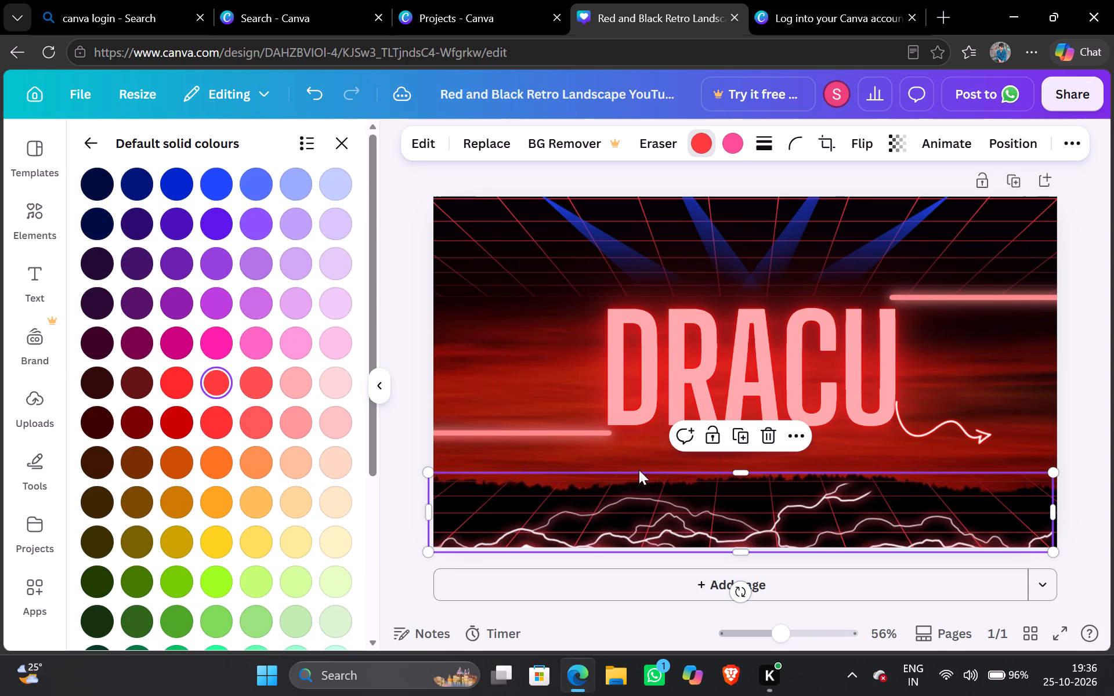
{"action": "left_click_drag", "start_coordinate": [639, 470], "coordinate": [667, 360]}
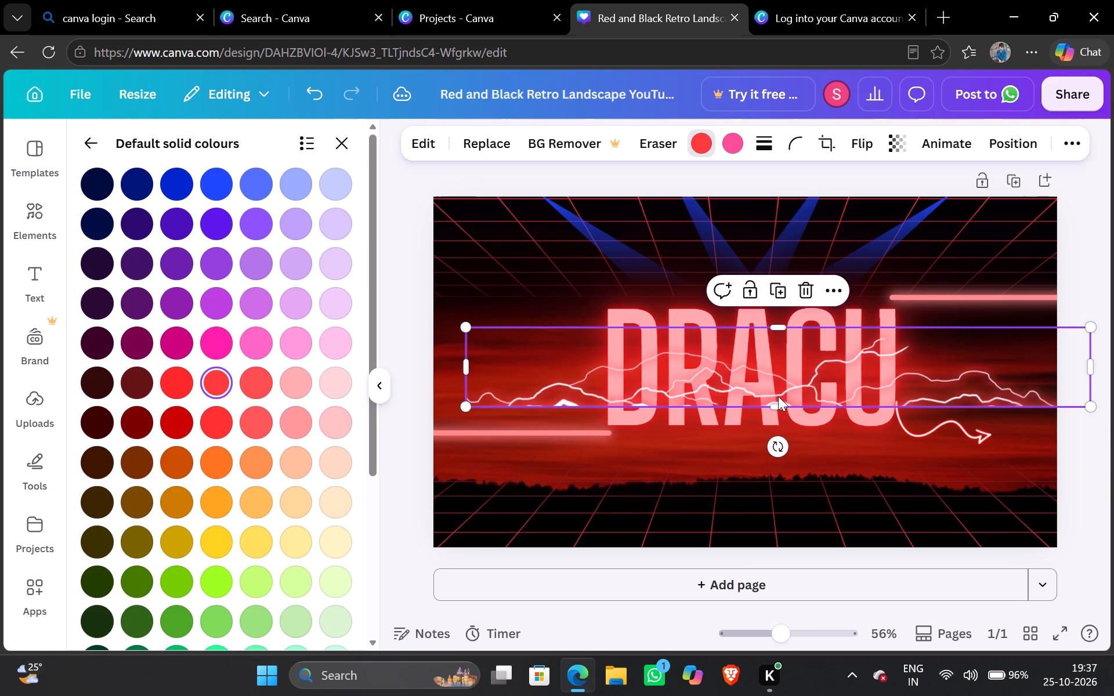
{"action": "left_click_drag", "start_coordinate": [777, 404], "coordinate": [788, 478]}
Try two coral shades on the lightning's first colour, settling on hot pink.
{"action": "left_click", "coordinate": [261, 411]}
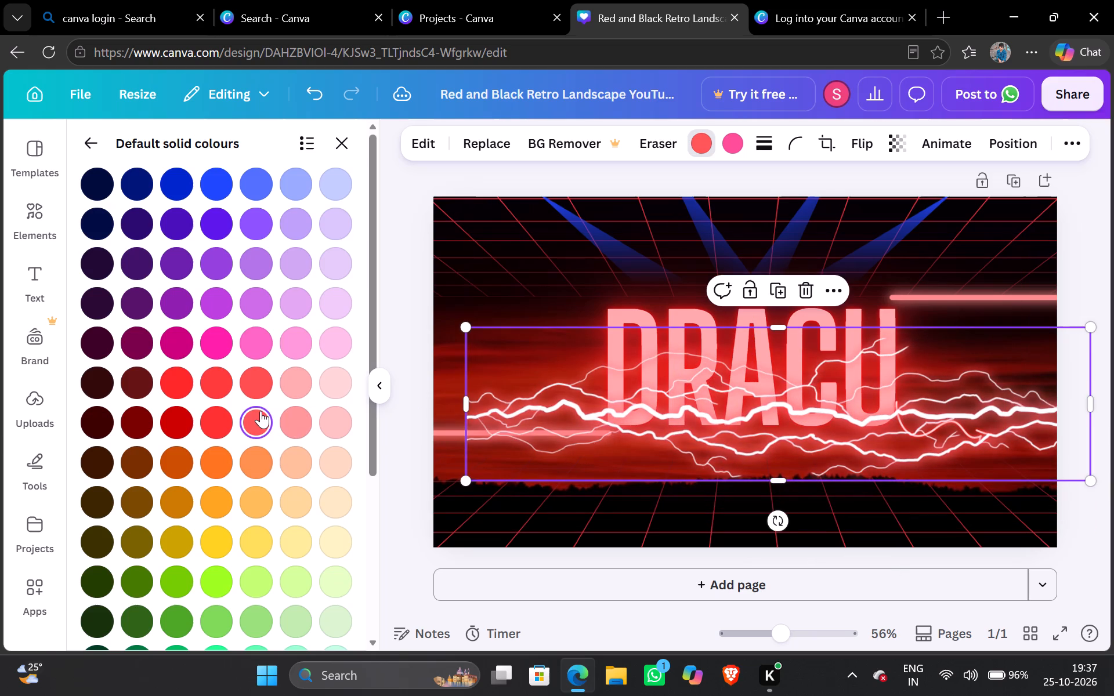
{"action": "left_click", "coordinate": [304, 426]}
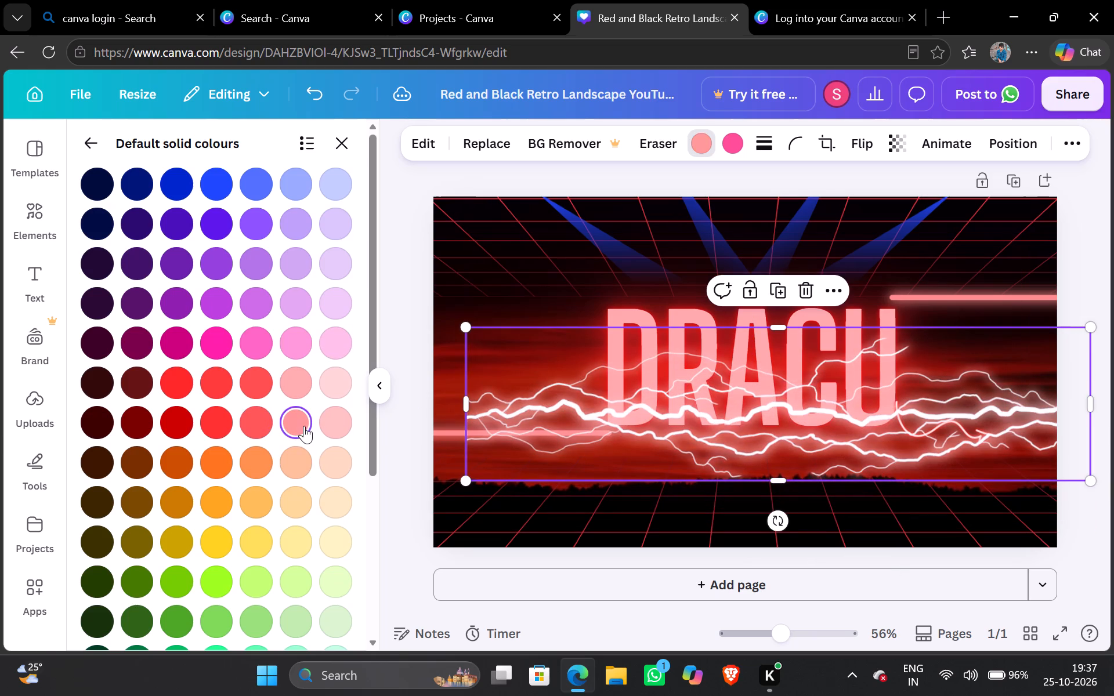
{"action": "left_click", "coordinate": [208, 338]}
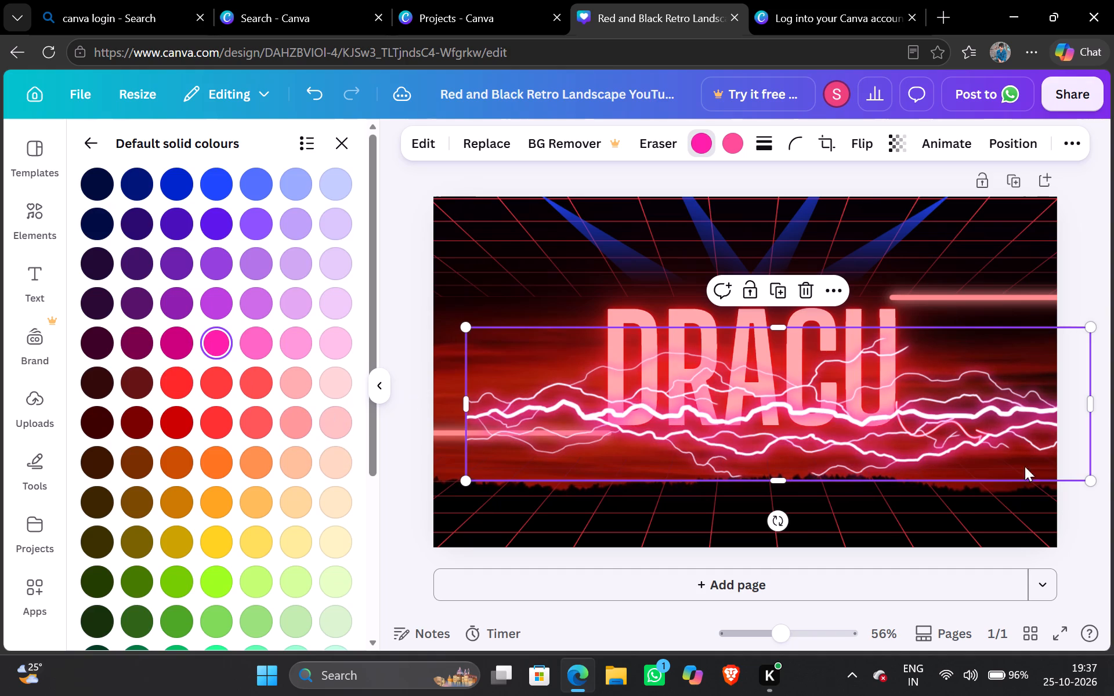
Place the pink lightning across the bottom of the page, with its lower part beyond the page edge, and deselect it.
{"action": "left_click_drag", "start_coordinate": [878, 467], "coordinate": [850, 523]}
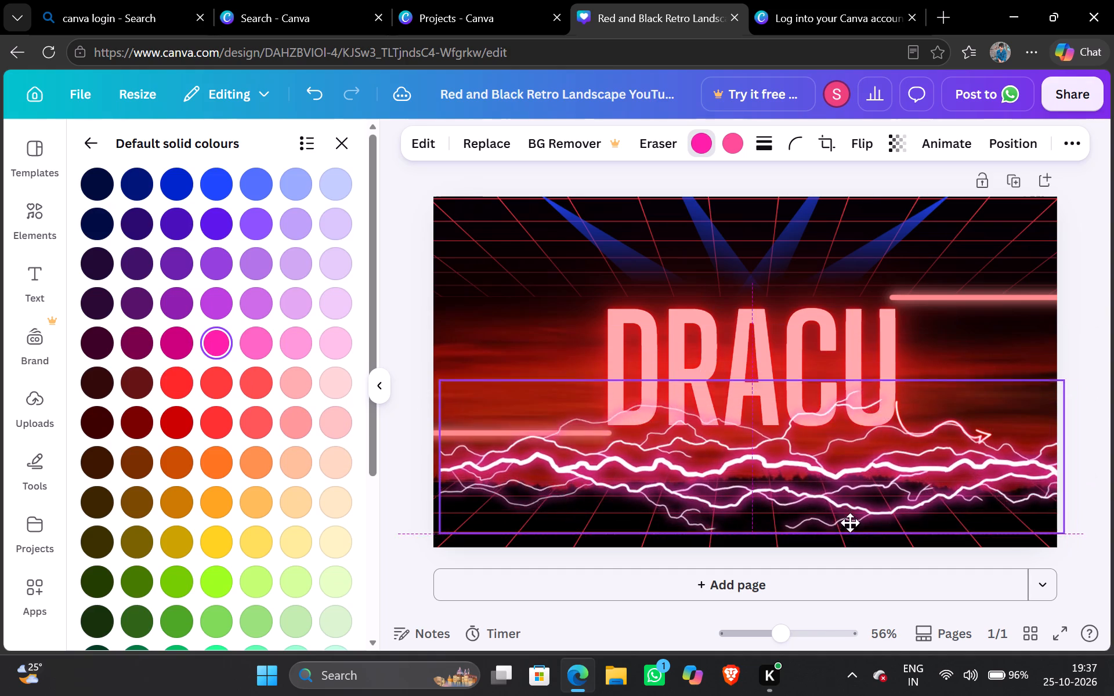
{"action": "left_click_drag", "start_coordinate": [850, 523], "coordinate": [836, 590]}
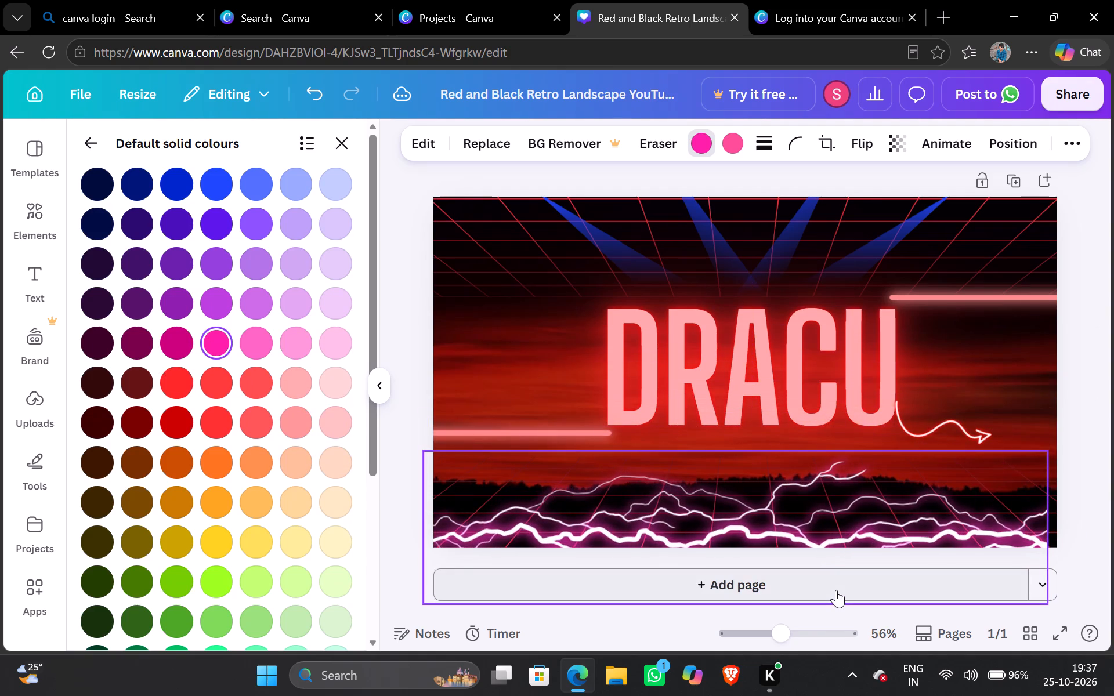
{"action": "left_click_drag", "start_coordinate": [836, 590], "coordinate": [843, 568]}
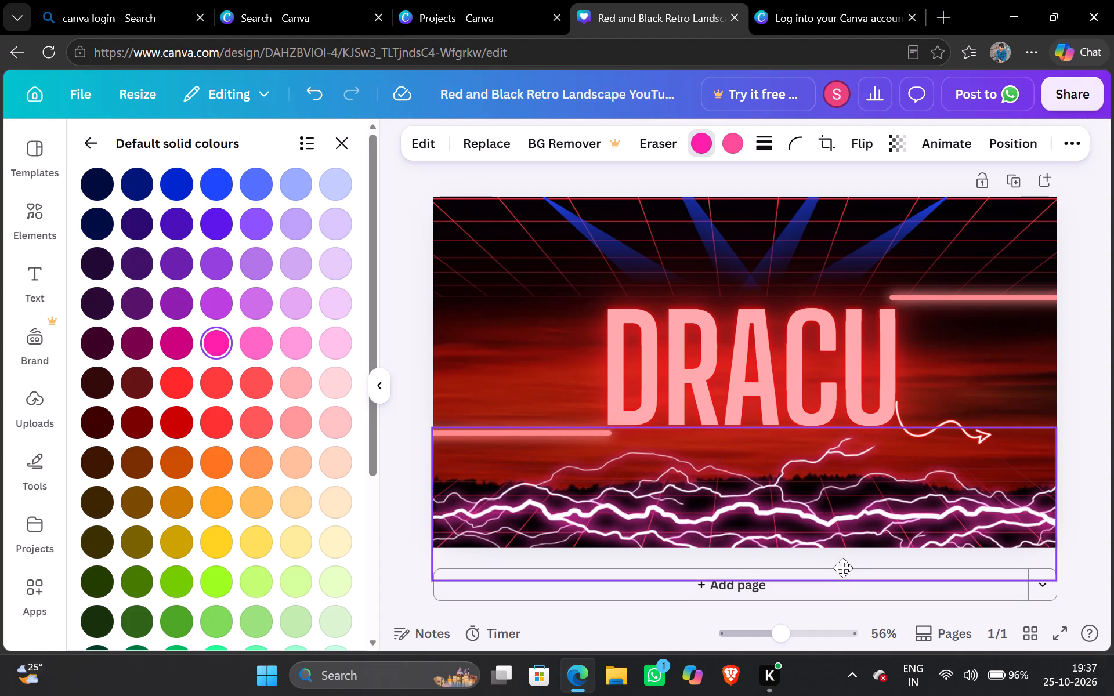
{"action": "left_click_drag", "start_coordinate": [843, 568], "coordinate": [842, 583]}
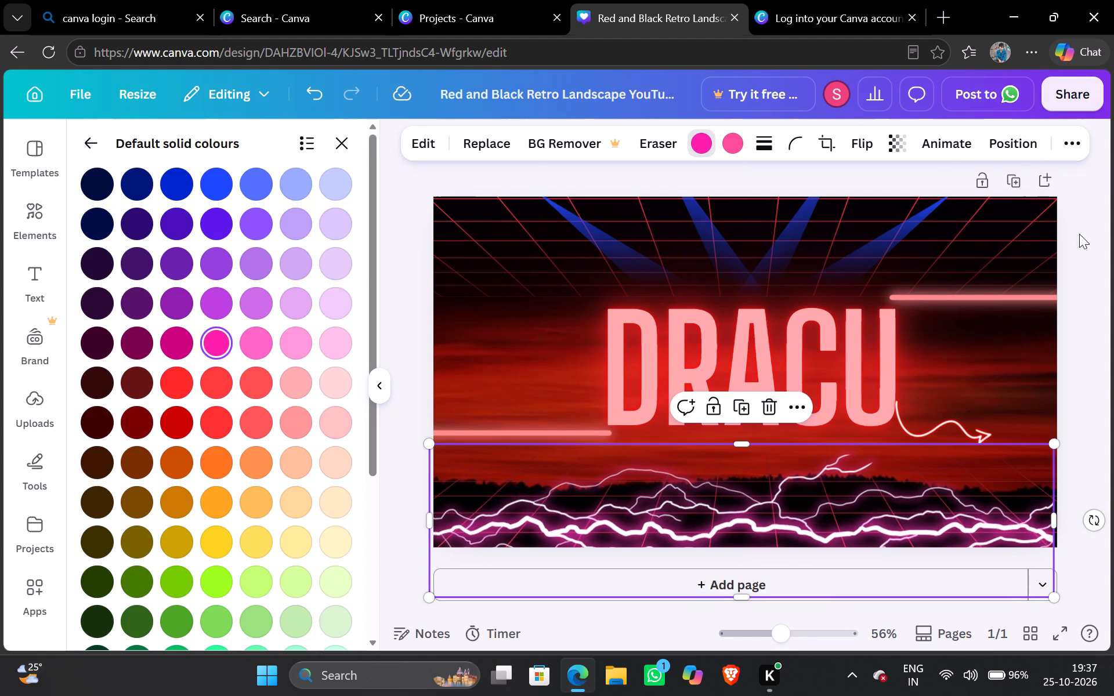
{"action": "left_click", "coordinate": [1077, 237]}
{"action": "left_click", "coordinate": [989, 343]}
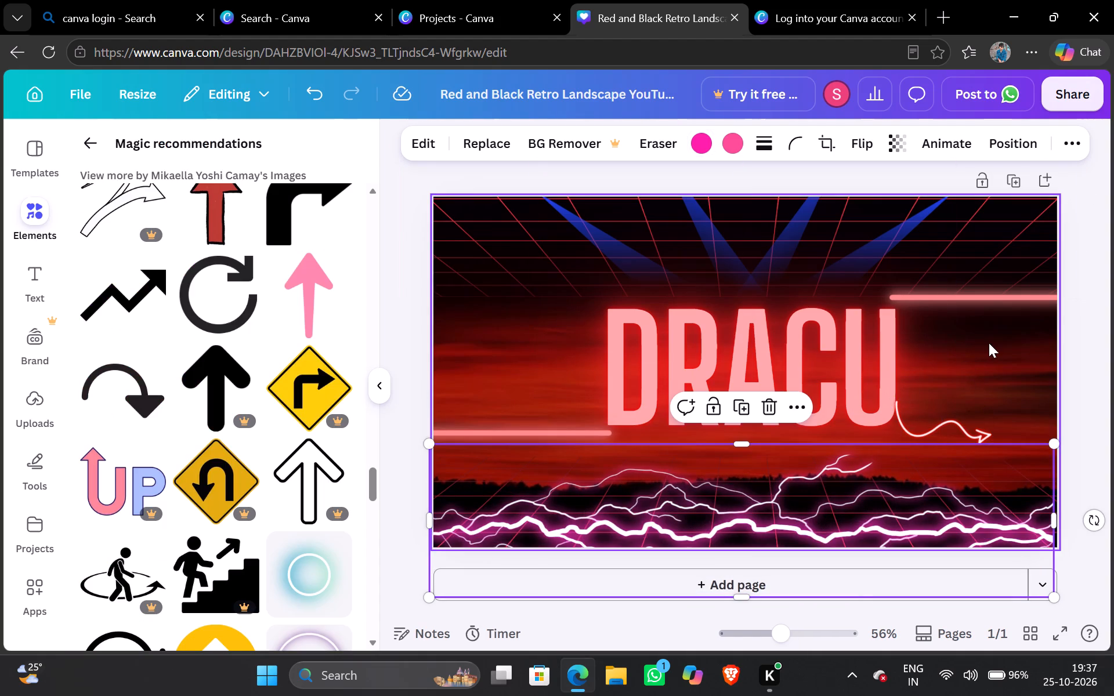
Try light grey, violet, purple, dark blue, orange, lime green and coral as the second colour of the bottom lightning, settling on red.
{"action": "left_click", "coordinate": [787, 511]}
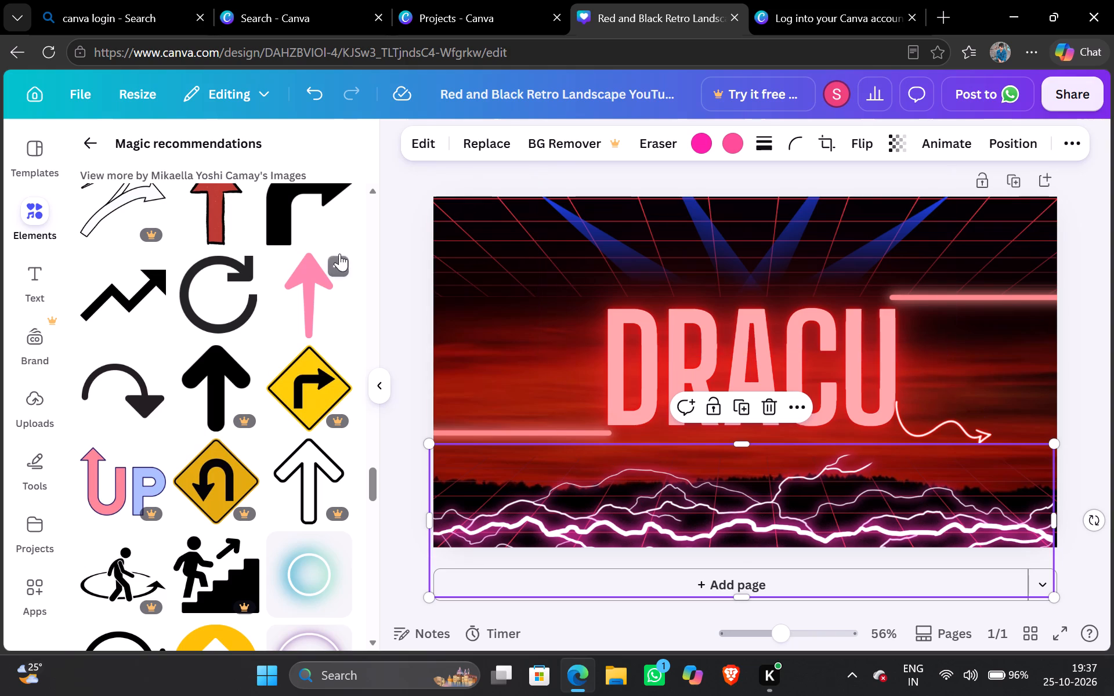
{"action": "left_click", "coordinate": [720, 143]}
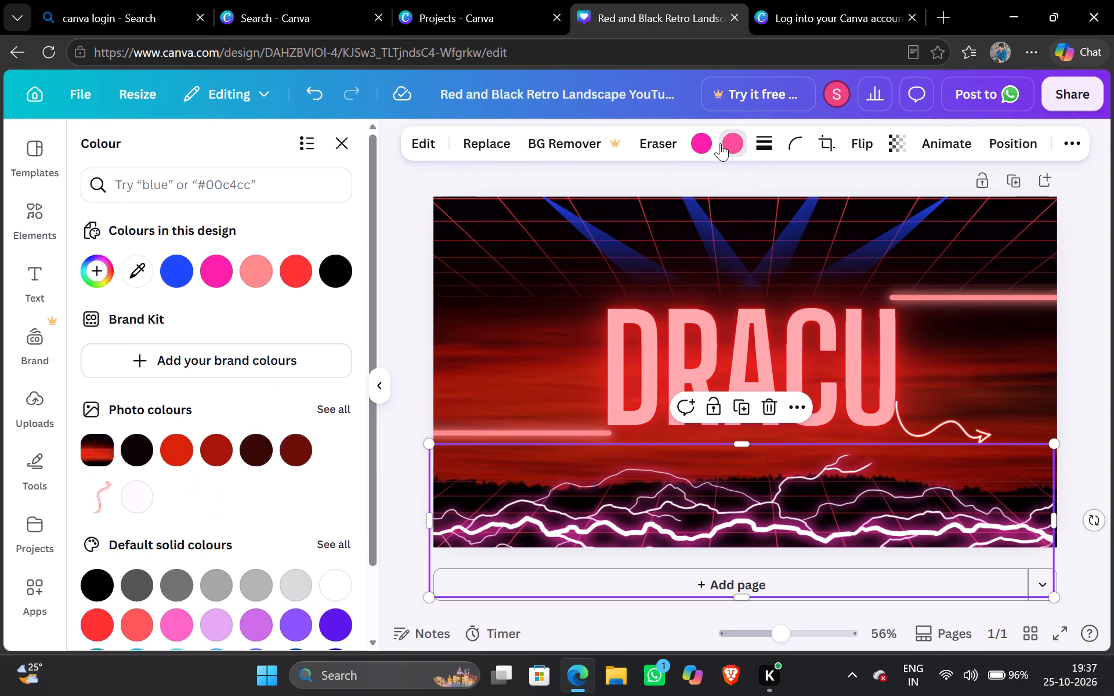
{"action": "scroll", "coordinate": [212, 545], "scroll_direction": "down", "scroll_amount": 3}
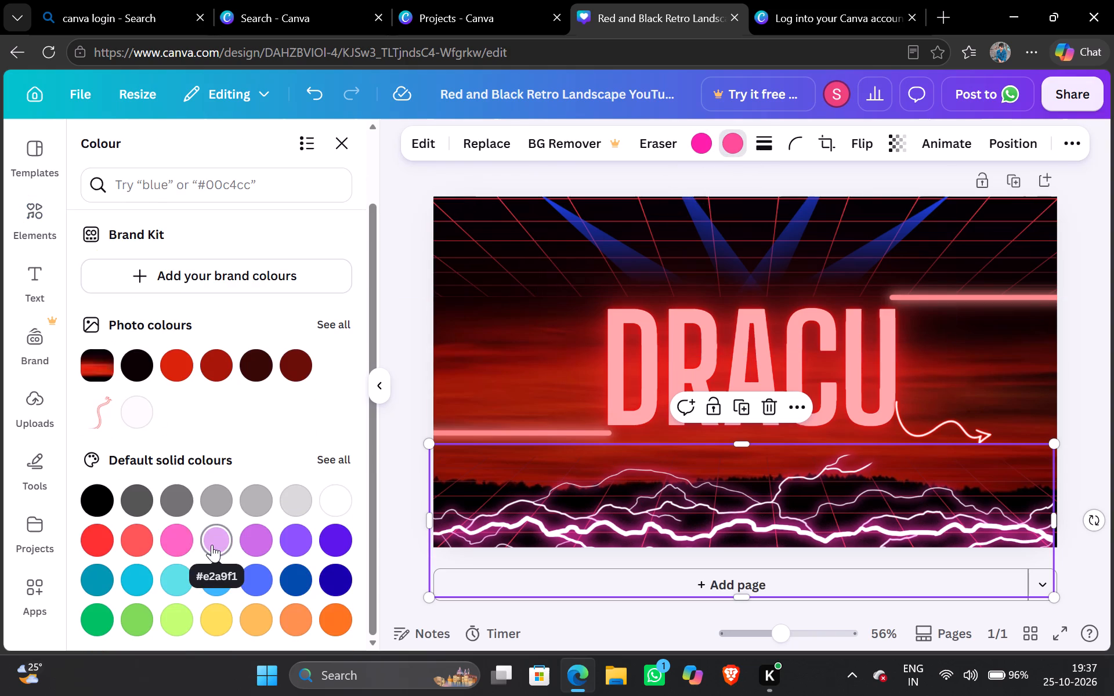
{"action": "left_click", "coordinate": [294, 498]}
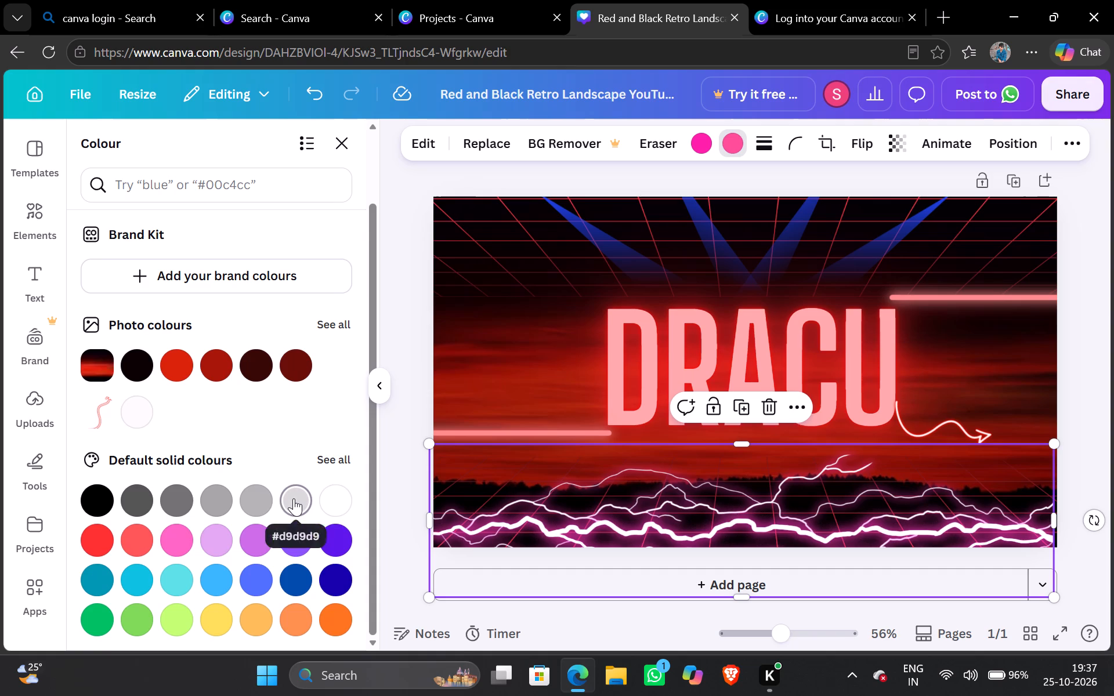
{"action": "left_click", "coordinate": [342, 540]}
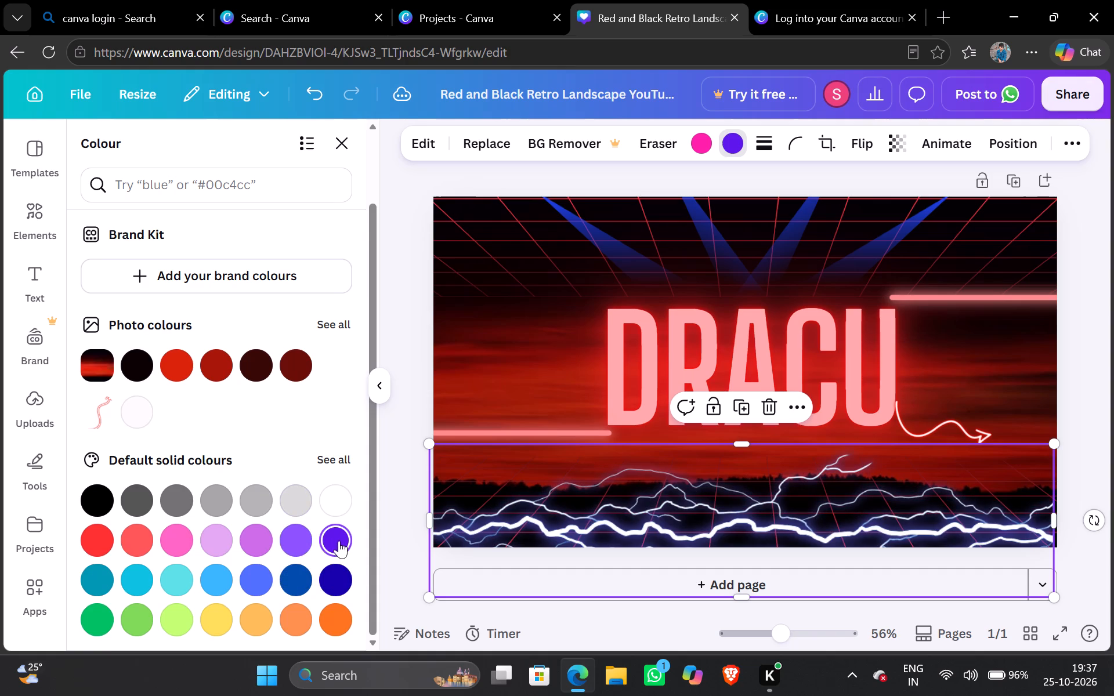
{"action": "left_click", "coordinate": [303, 531]}
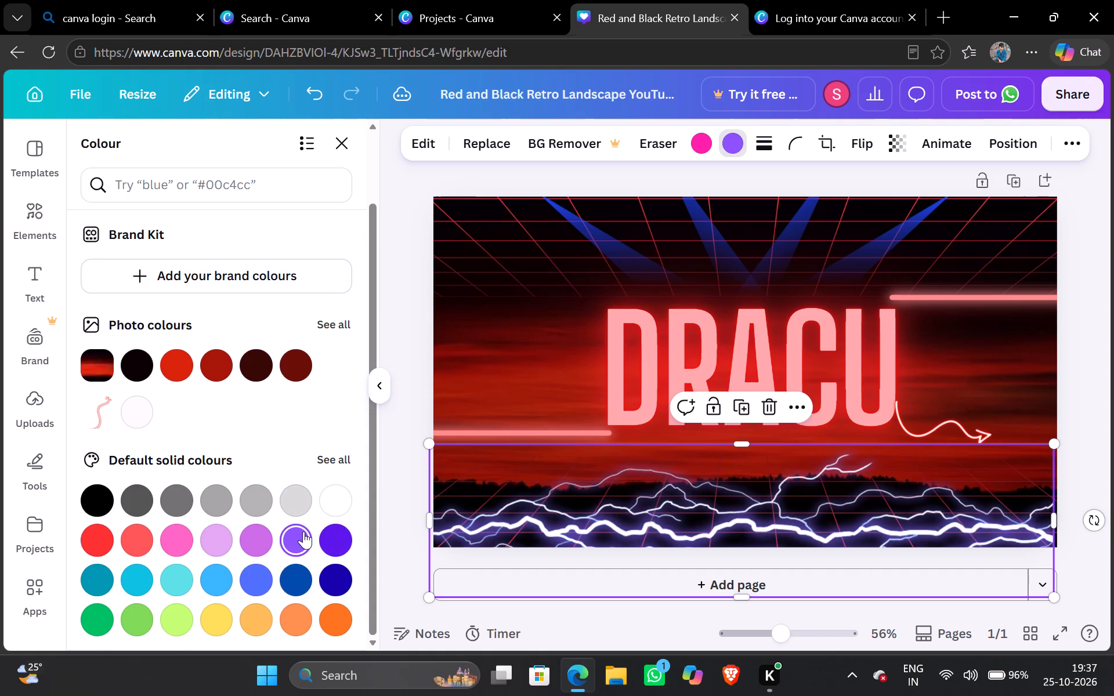
{"action": "left_click", "coordinate": [334, 578]}
{"action": "scroll", "coordinate": [334, 578], "scroll_direction": "down", "scroll_amount": 1}
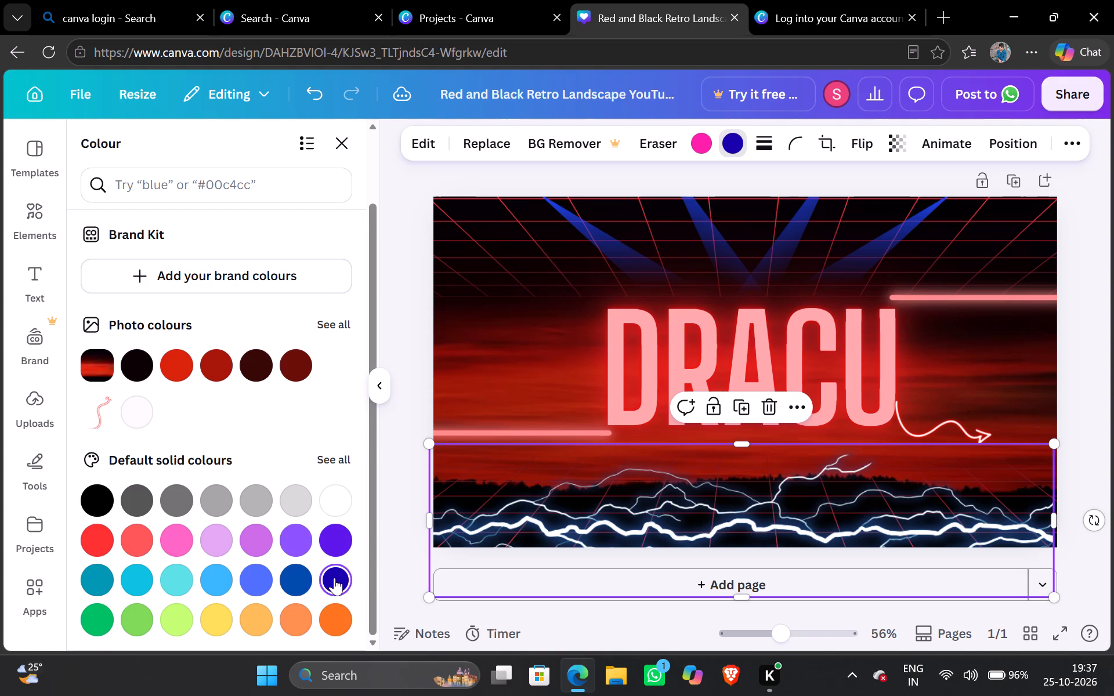
{"action": "left_click", "coordinate": [291, 621]}
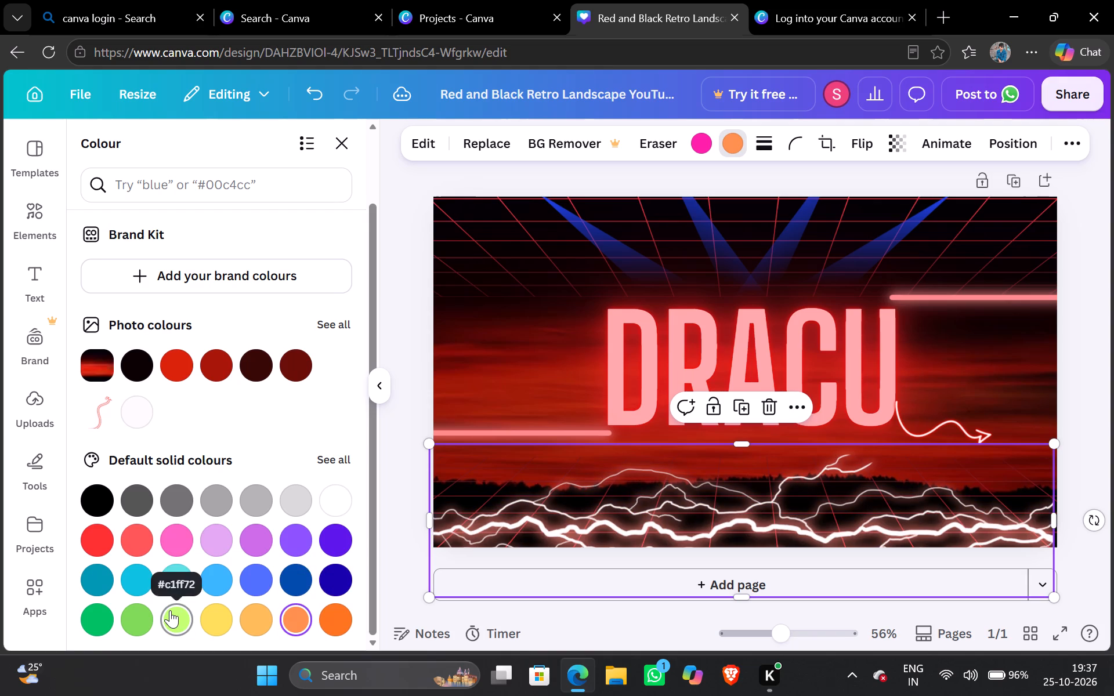
{"action": "left_click", "coordinate": [170, 610]}
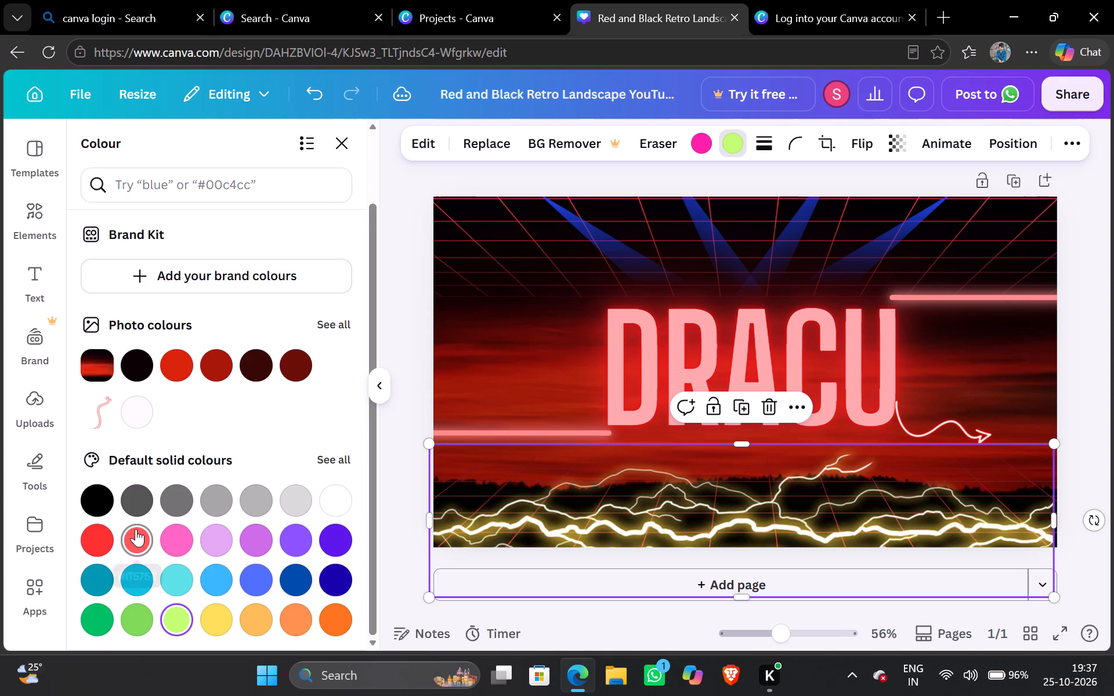
{"action": "left_click", "coordinate": [136, 529]}
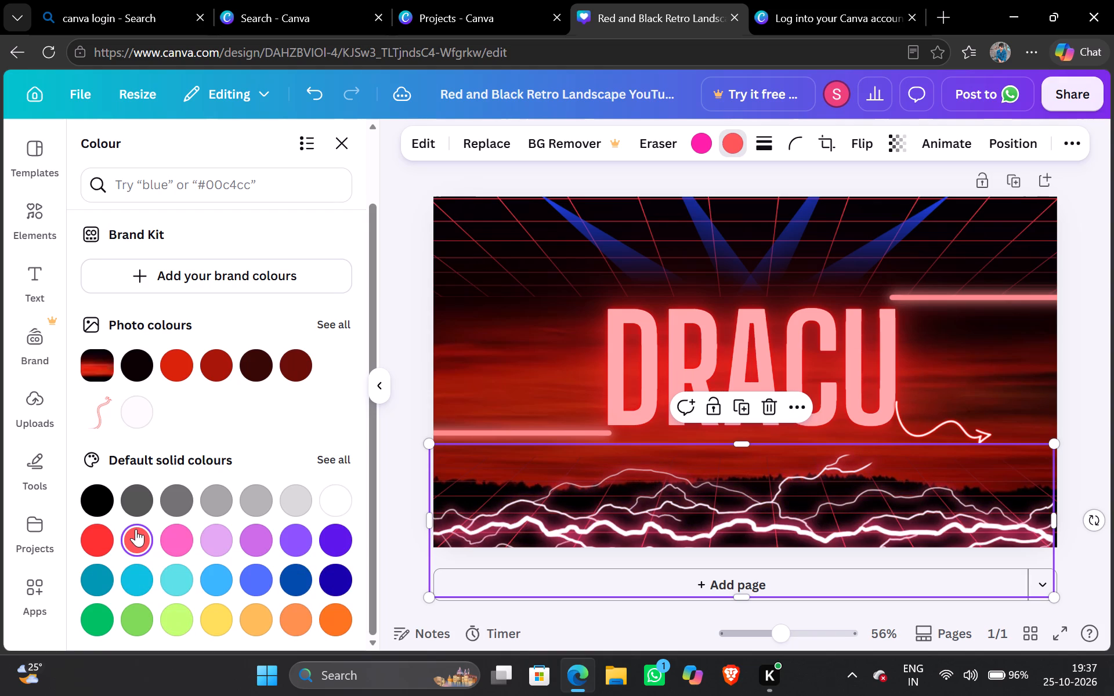
{"action": "left_click", "coordinate": [107, 536]}
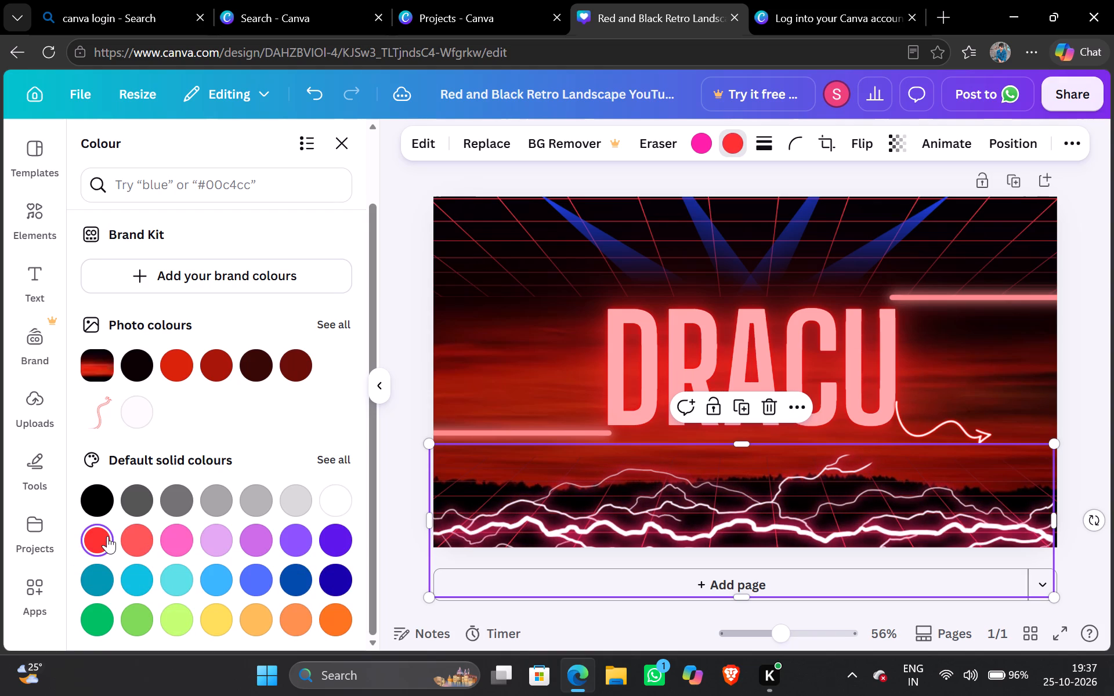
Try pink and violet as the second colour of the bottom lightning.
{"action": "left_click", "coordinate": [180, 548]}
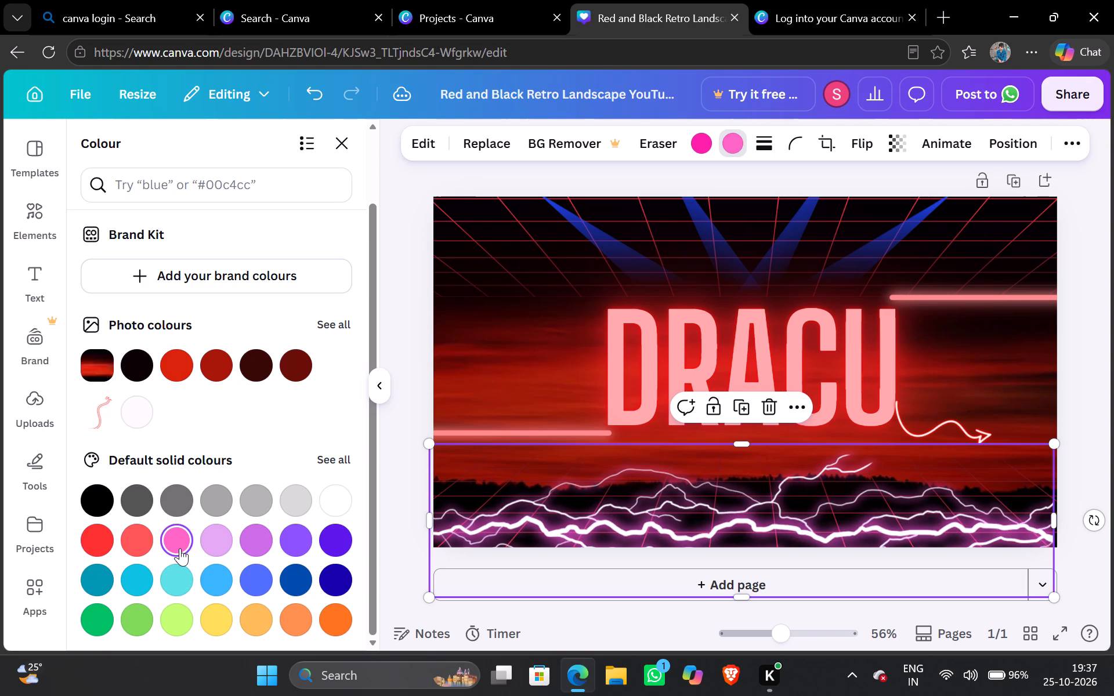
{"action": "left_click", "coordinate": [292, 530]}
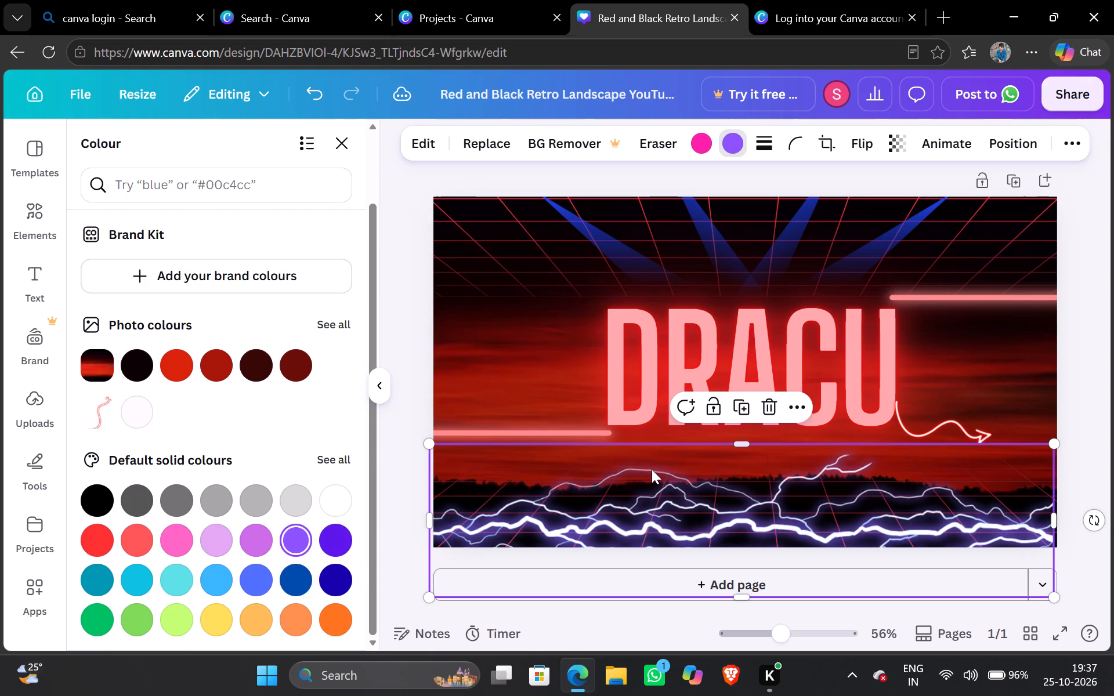
Delete the lightning across the bottom of the page and the blue spotlight beams at the top.
{"action": "left_click", "coordinate": [765, 405]}
{"action": "left_click", "coordinate": [767, 234]}
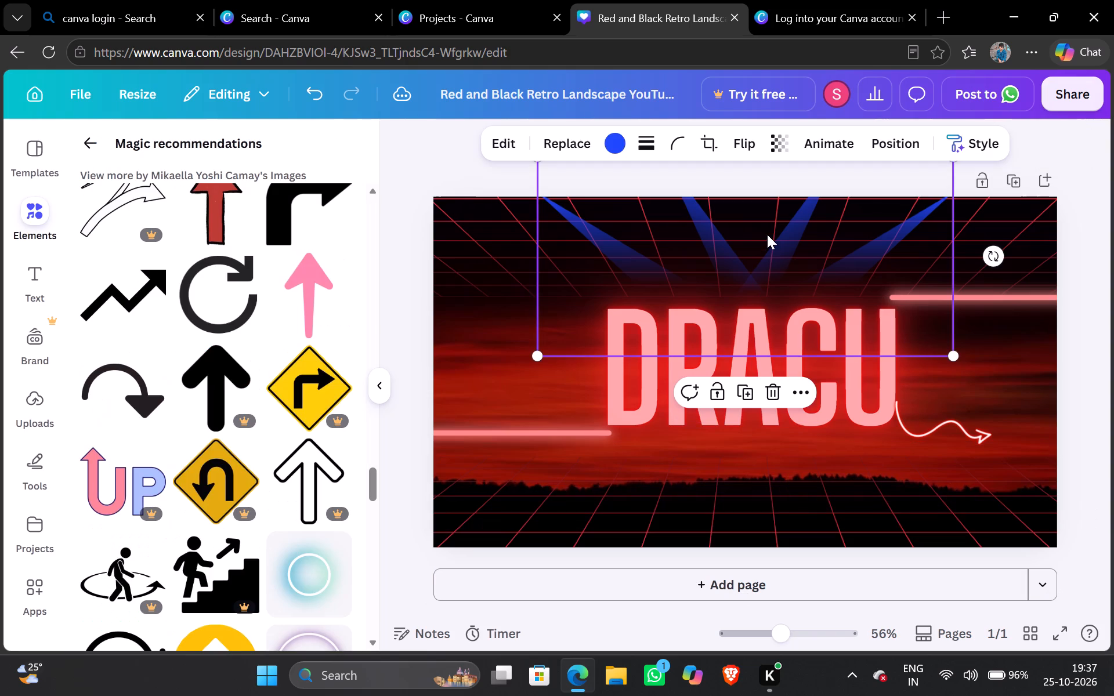
{"action": "left_click", "coordinate": [764, 393]}
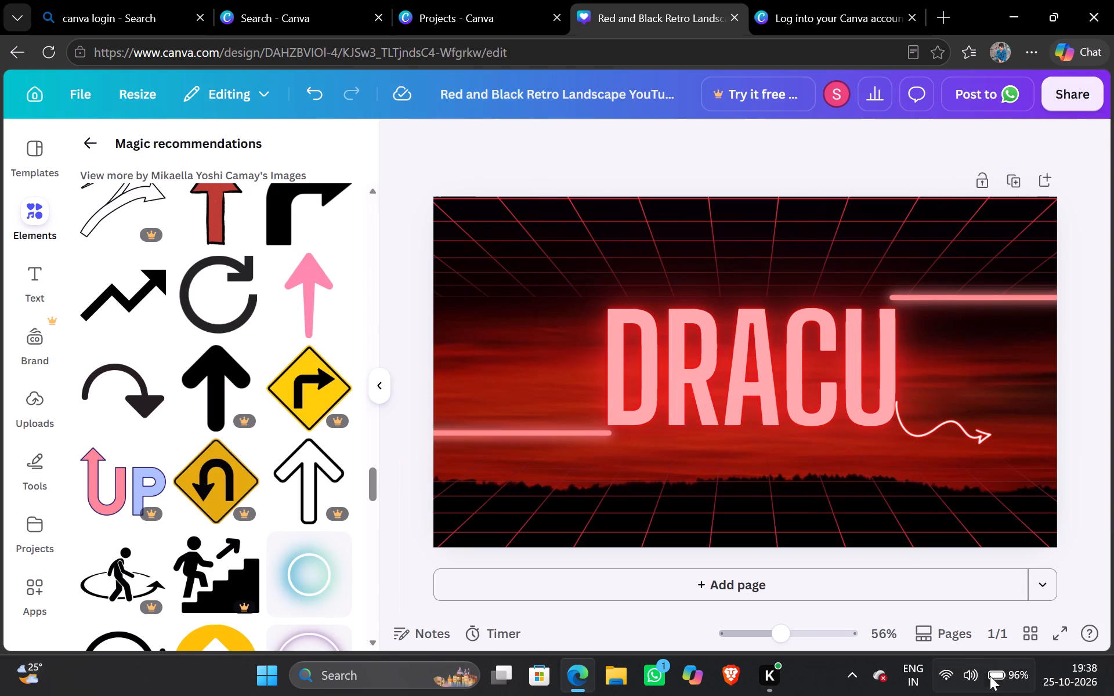
Raise the laptop's screen brightness slightly to about the middle of its range and return to the design.
{"action": "left_click", "coordinate": [978, 680]}
{"action": "left_click_drag", "start_coordinate": [924, 545], "coordinate": [944, 531]}
{"action": "left_click", "coordinate": [944, 531]}
{"action": "left_click", "coordinate": [957, 126]}
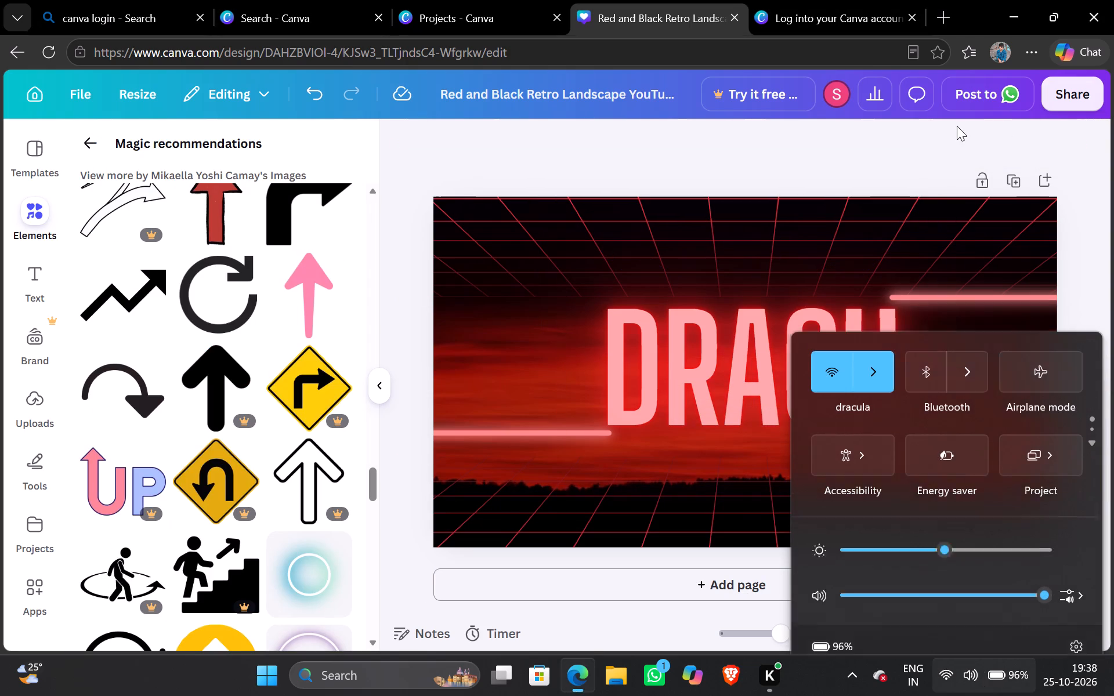
Move the wavy arrow slightly outward so it sits clear of the U in the DRACU title.
{"action": "left_click_drag", "start_coordinate": [916, 429], "coordinate": [928, 440]}
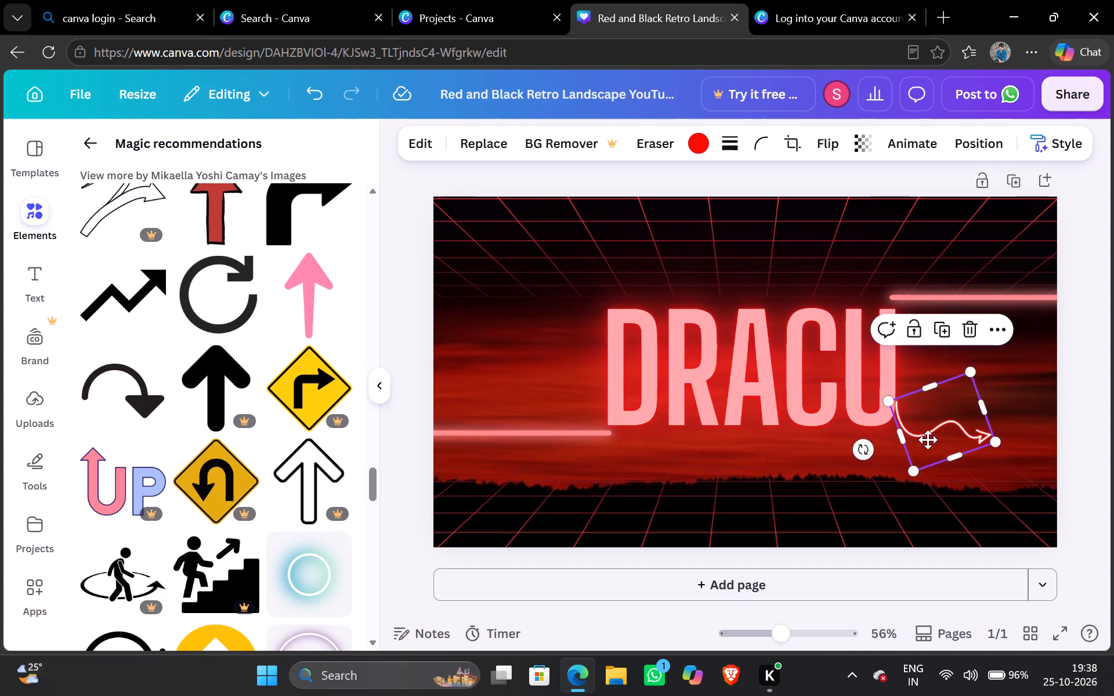
{"action": "left_click_drag", "start_coordinate": [928, 440], "coordinate": [930, 426]}
Select the DRACU title text.
{"action": "left_click", "coordinate": [809, 396]}
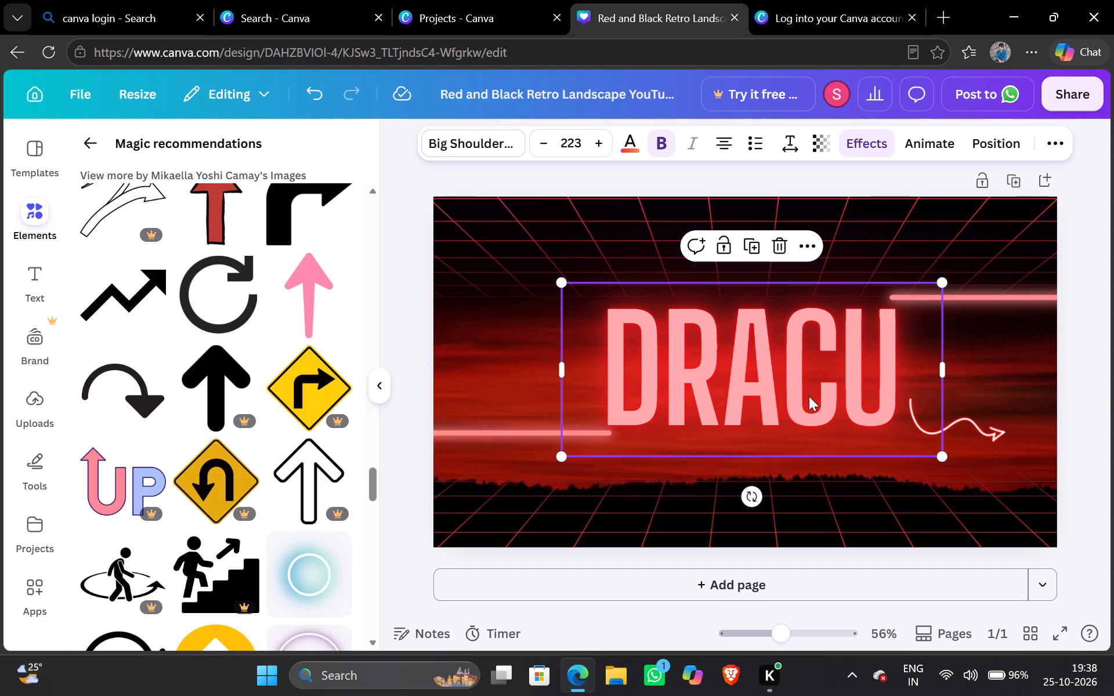
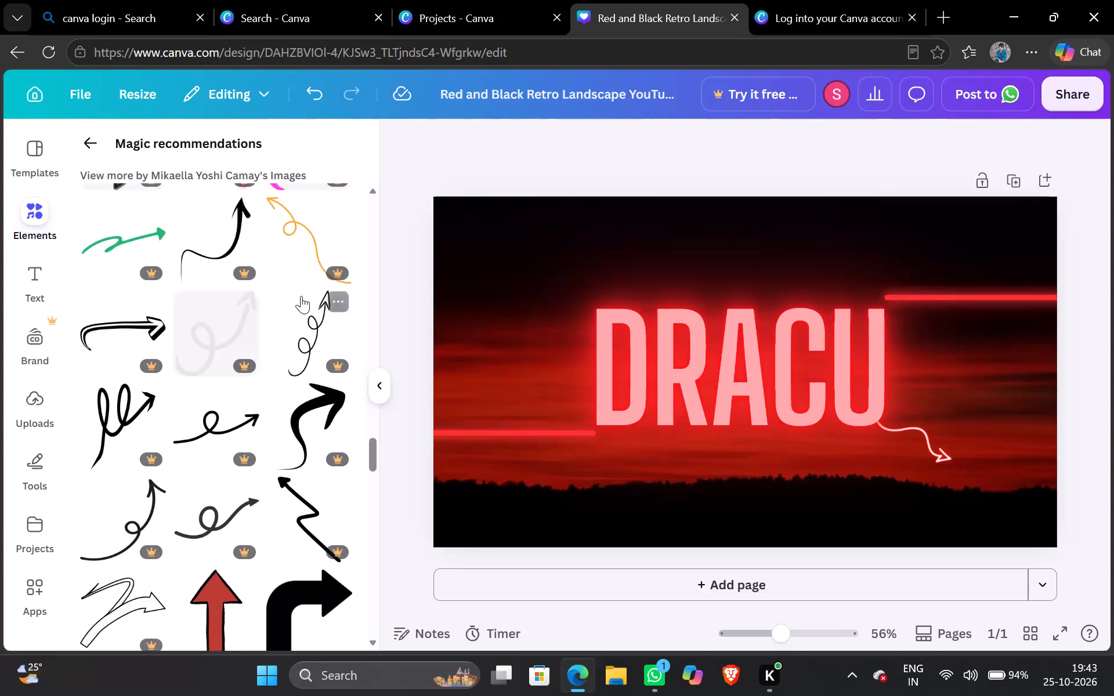
Undo the most recent changes to bring back the removed red grid line graphics across the top of the banner.
{"action": "left_click", "coordinate": [320, 84]}
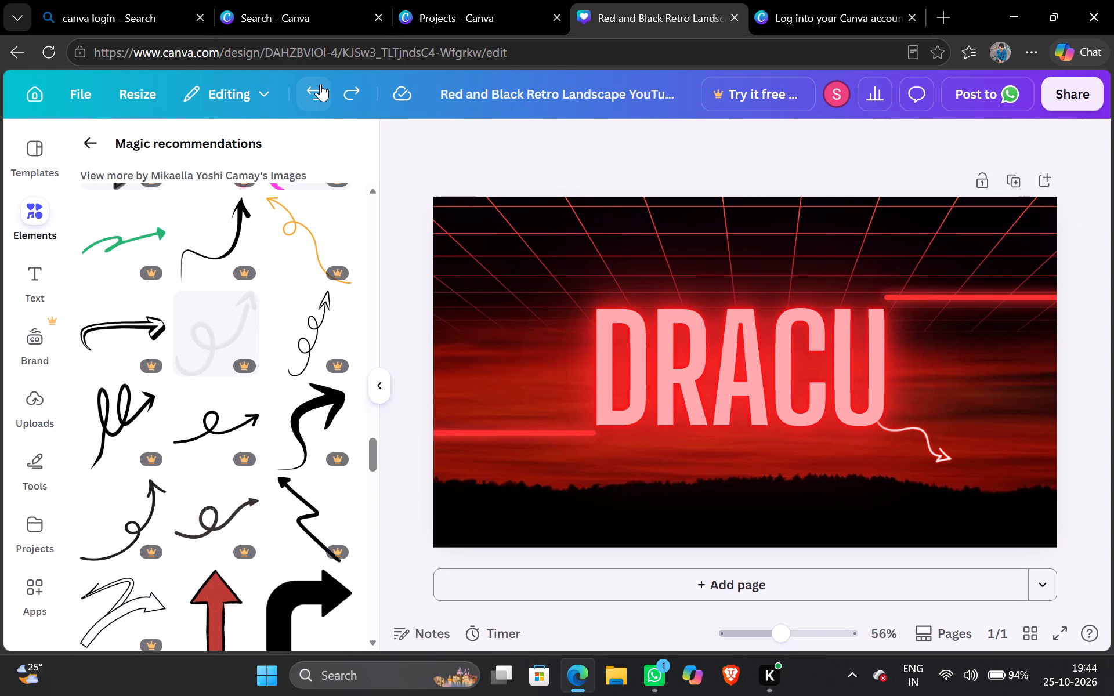
{"action": "left_click", "coordinate": [320, 84]}
{"action": "left_click", "coordinate": [320, 84]}
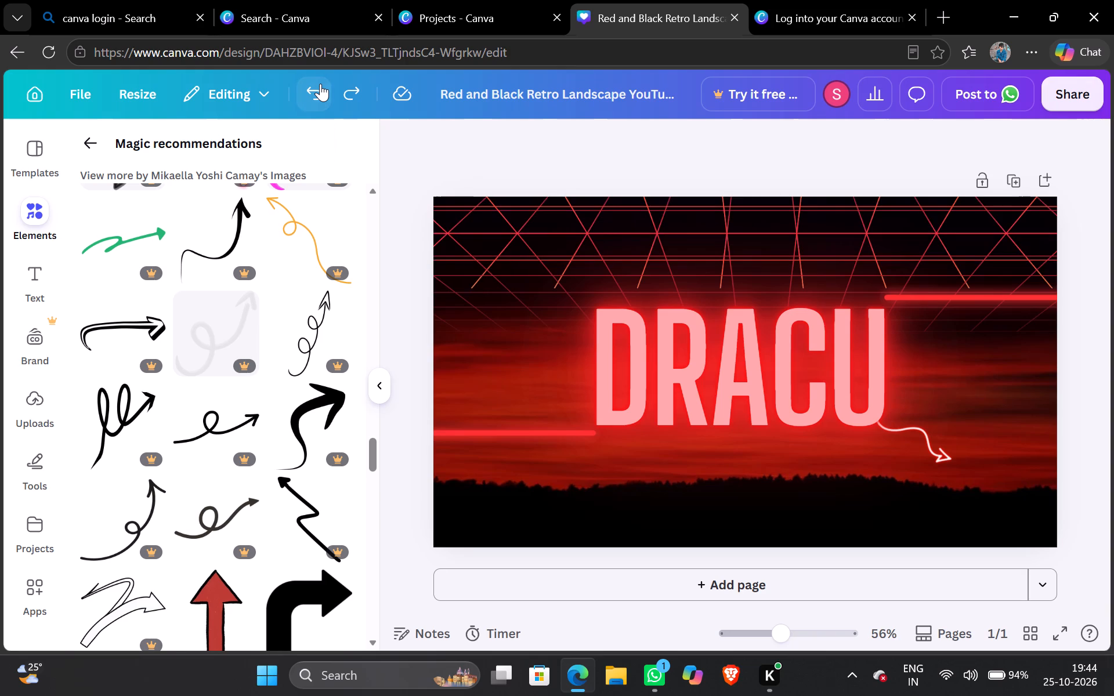
Undo one more change, and redo the reverted changes until the grid lines above and below the DRACU title are removed.
{"action": "left_click", "coordinate": [320, 84]}
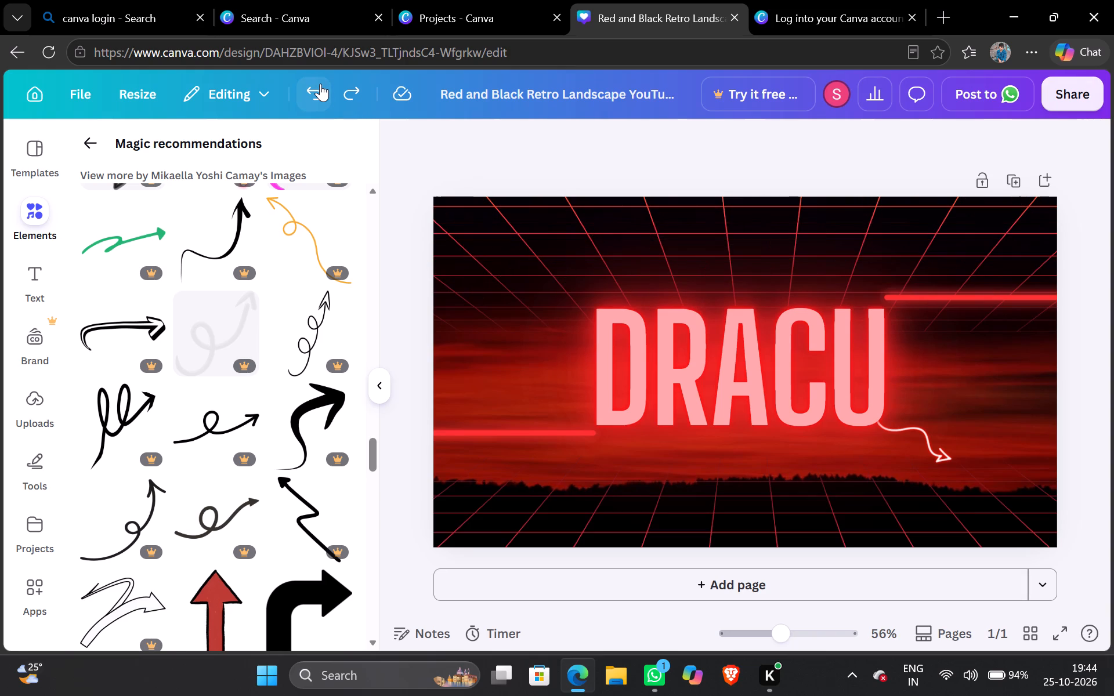
{"action": "left_click", "coordinate": [347, 88]}
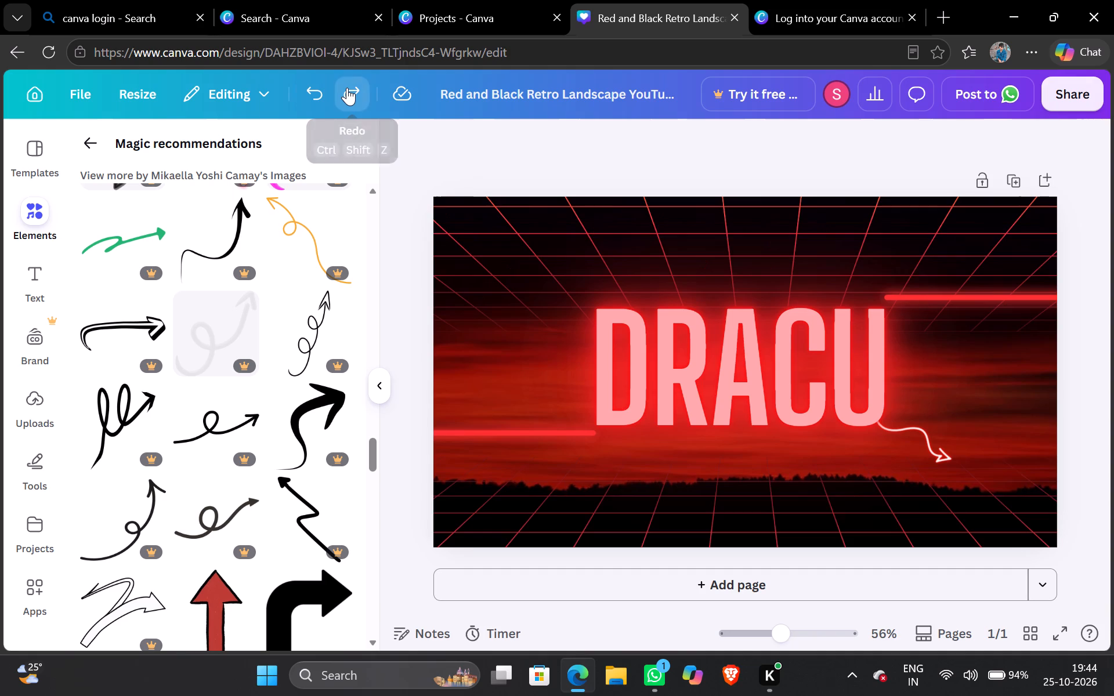
{"action": "left_click", "coordinate": [347, 88]}
{"action": "left_click", "coordinate": [347, 88]}
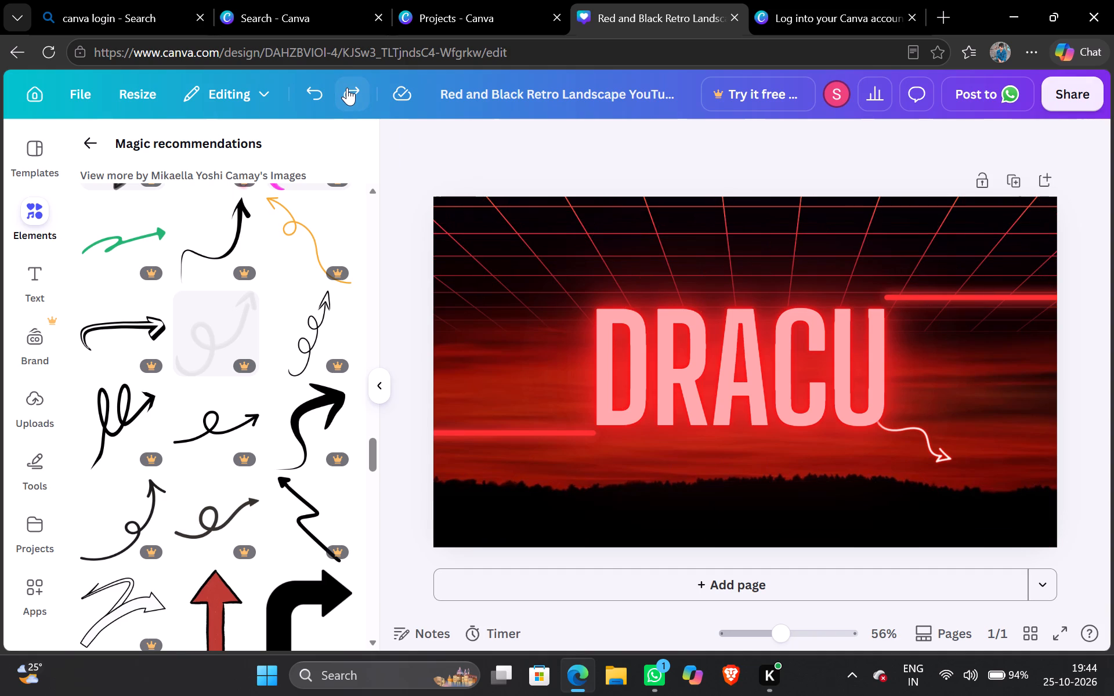
{"action": "left_click", "coordinate": [347, 88]}
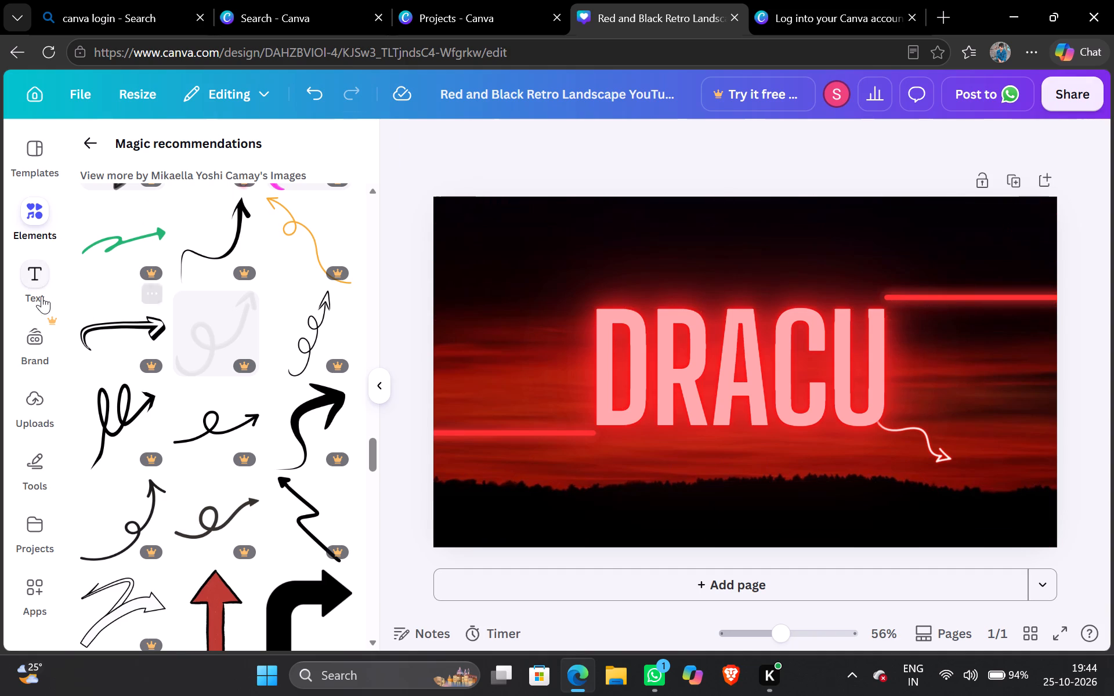
Browse the ready-made font combinations in the text library for a style to suit the design.
{"action": "left_click", "coordinate": [43, 294]}
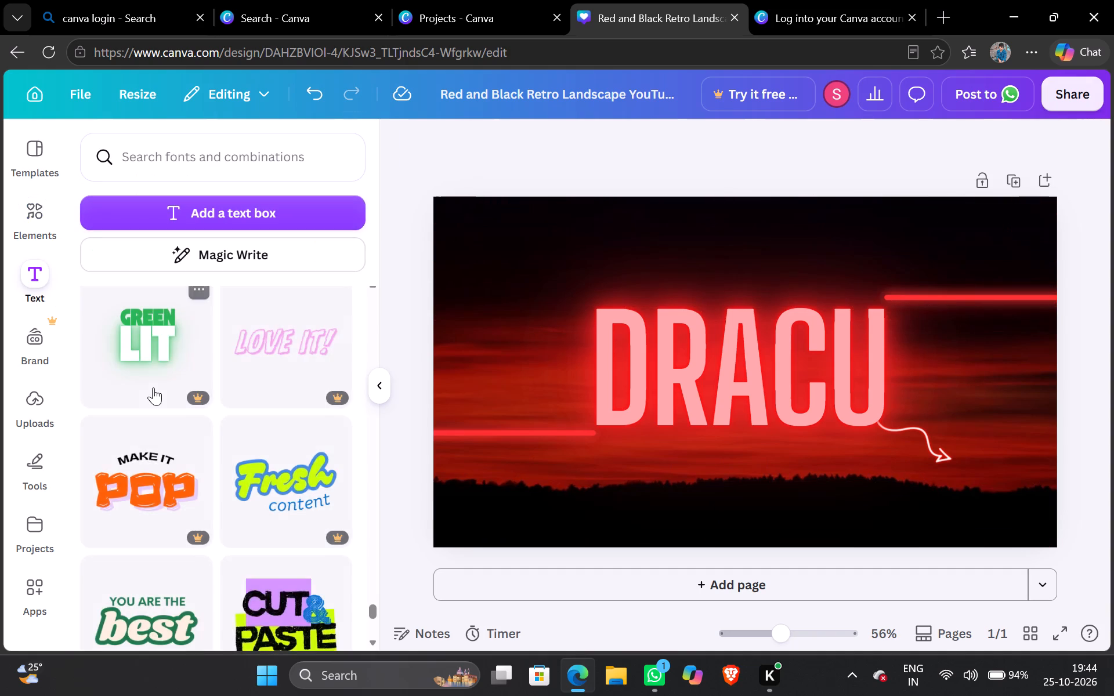
{"action": "scroll", "coordinate": [153, 387], "scroll_direction": "down", "scroll_amount": 5}
{"action": "scroll", "coordinate": [153, 387], "scroll_direction": "up", "scroll_amount": 7}
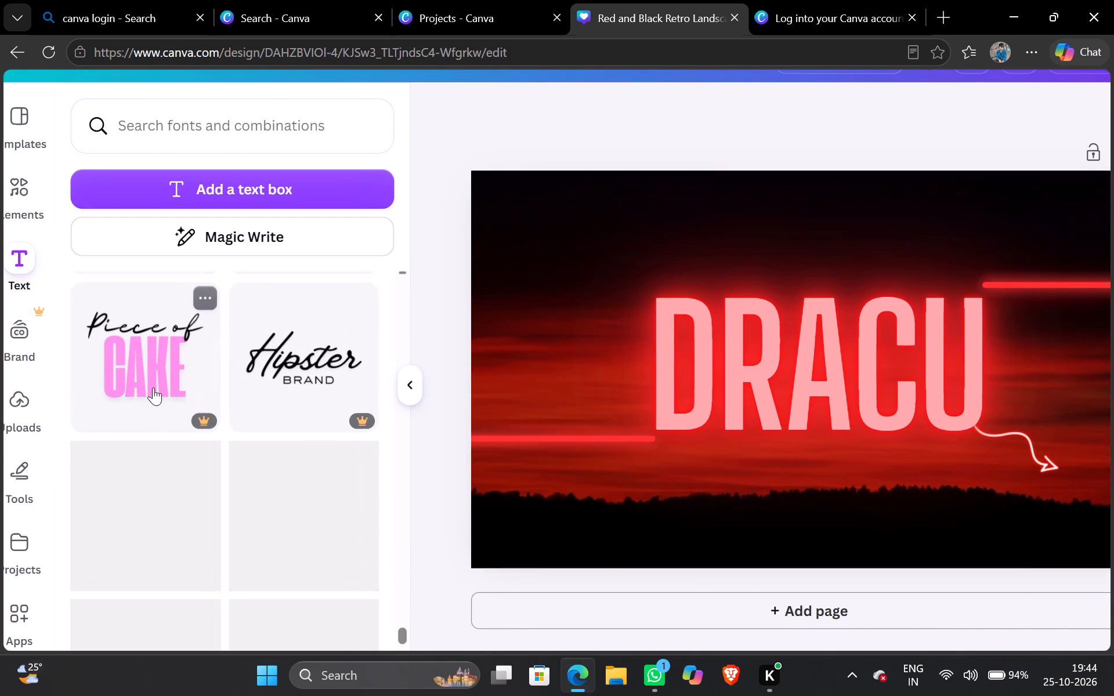
{"action": "scroll", "coordinate": [153, 387], "scroll_direction": "up", "scroll_amount": 3}
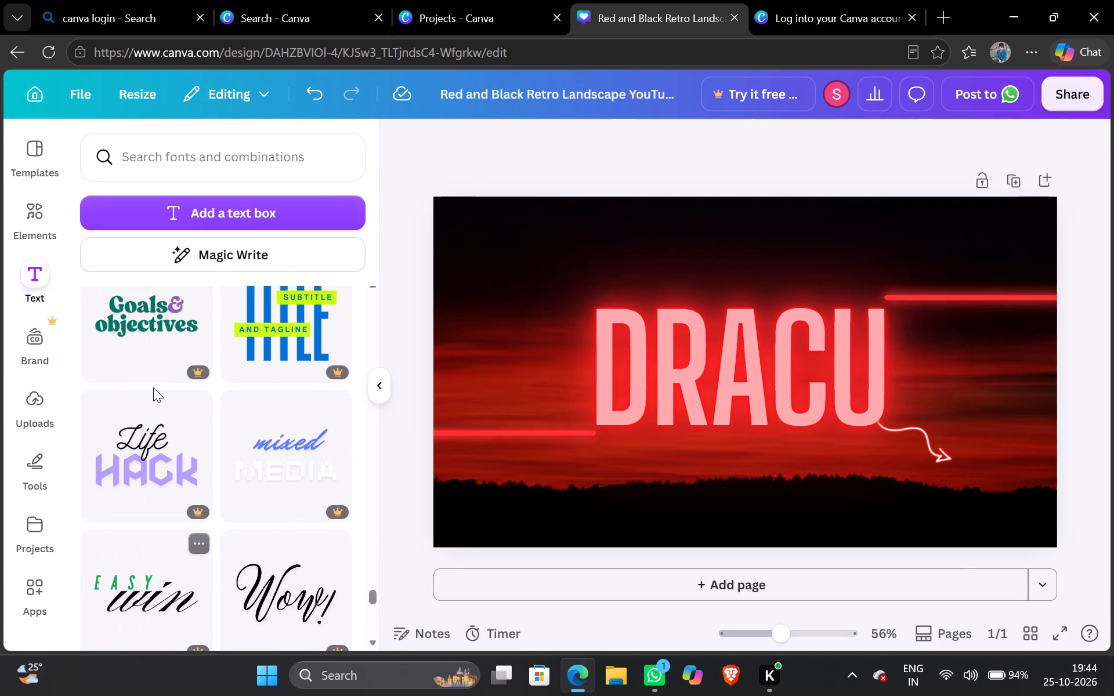
{"action": "scroll", "coordinate": [153, 387], "scroll_direction": "up", "scroll_amount": 5}
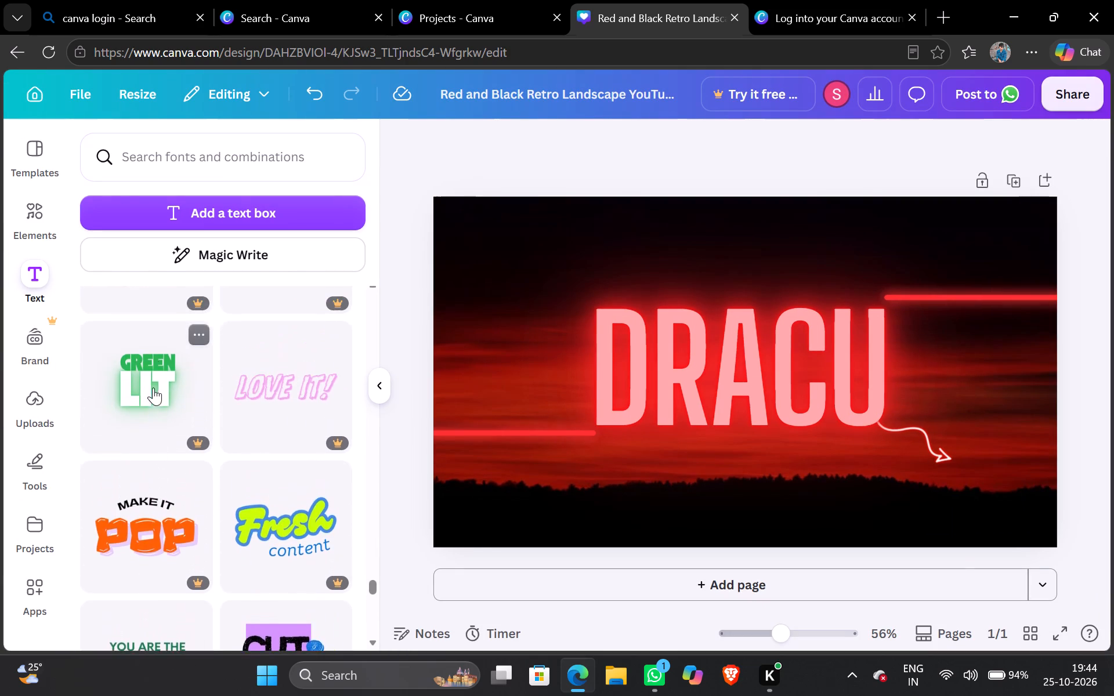
{"action": "scroll", "coordinate": [153, 387], "scroll_direction": "up", "scroll_amount": 8}
{"action": "scroll", "coordinate": [153, 387], "scroll_direction": "down", "scroll_amount": 16}
{"action": "scroll", "coordinate": [153, 387], "scroll_direction": "down", "scroll_amount": 7}
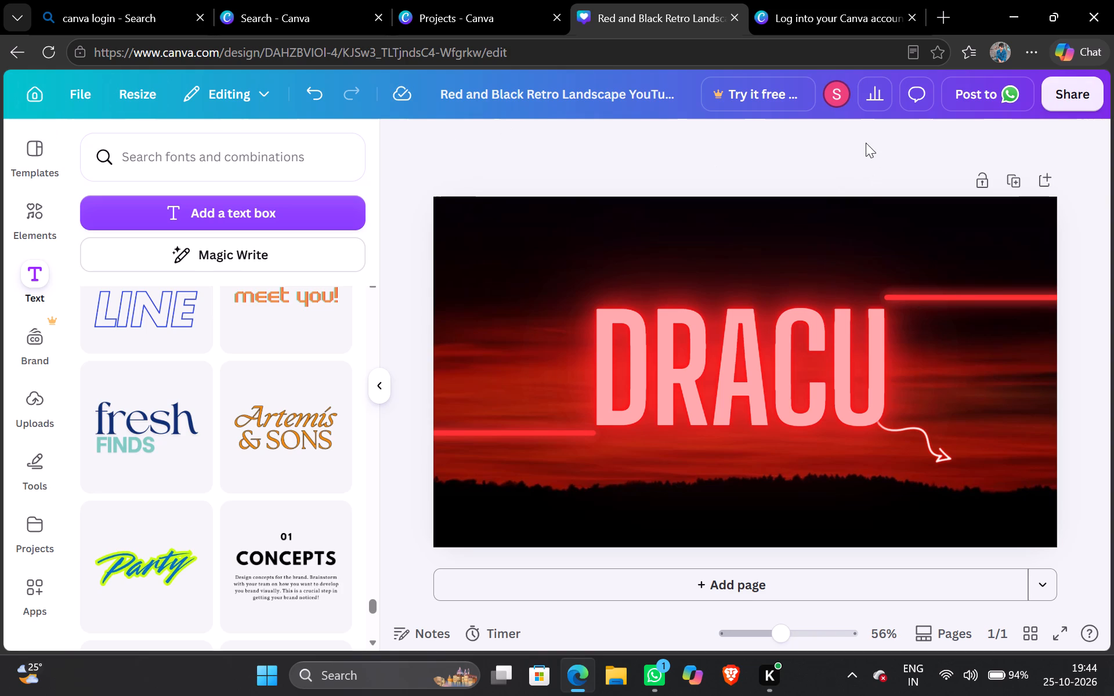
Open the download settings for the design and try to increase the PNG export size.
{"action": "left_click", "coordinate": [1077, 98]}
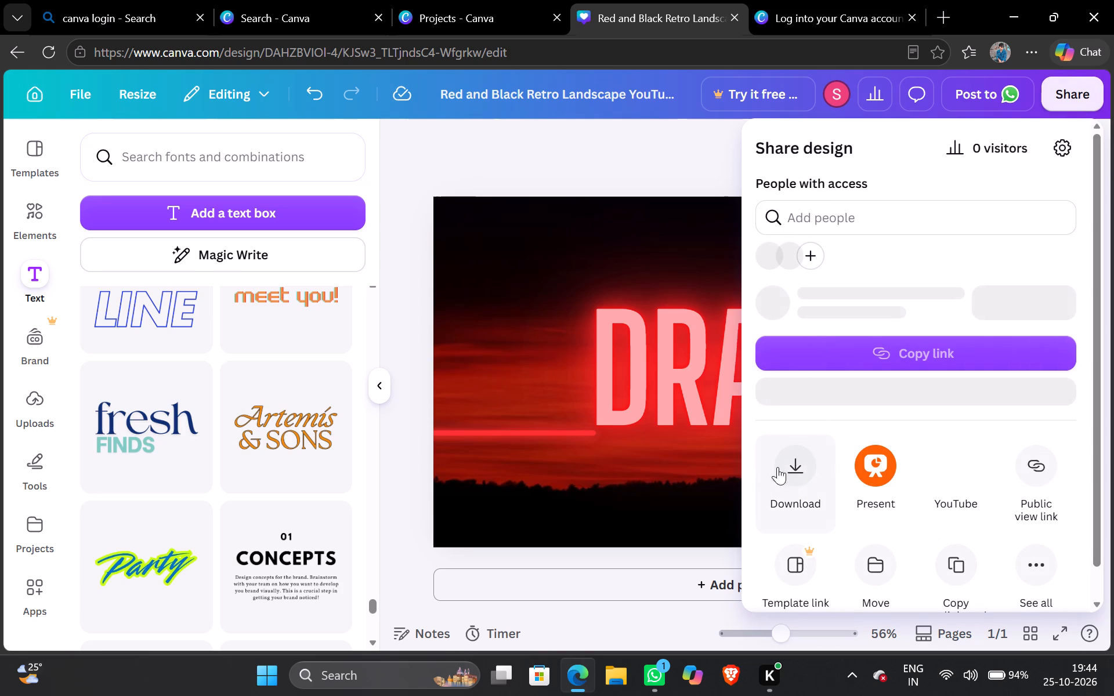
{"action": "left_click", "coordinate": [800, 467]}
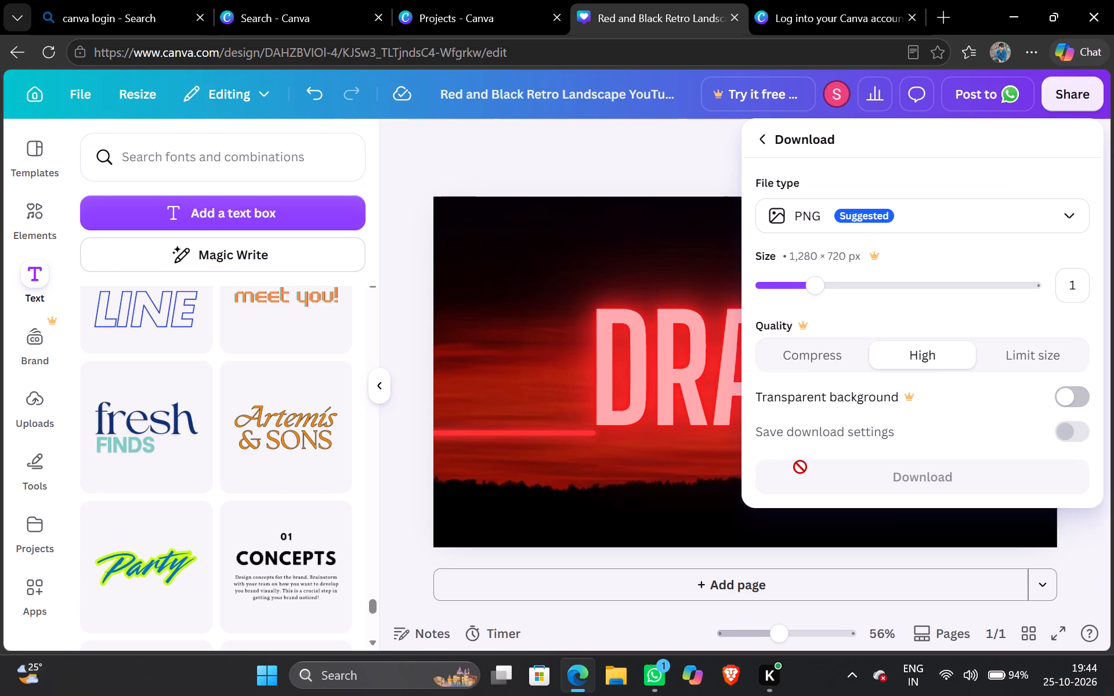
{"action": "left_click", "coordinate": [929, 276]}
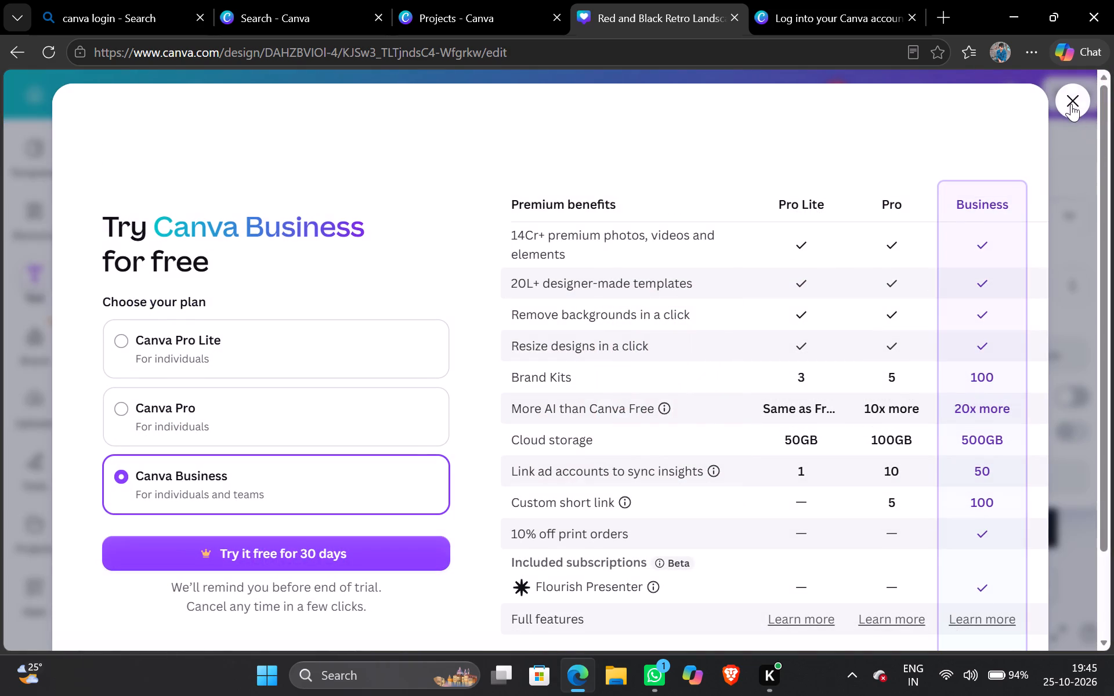
Compare the benefits of the Canva Pro Lite, Canva Pro and Canva Business plans, and close the trial offer.
{"action": "scroll", "coordinate": [786, 346], "scroll_direction": "down", "scroll_amount": 2}
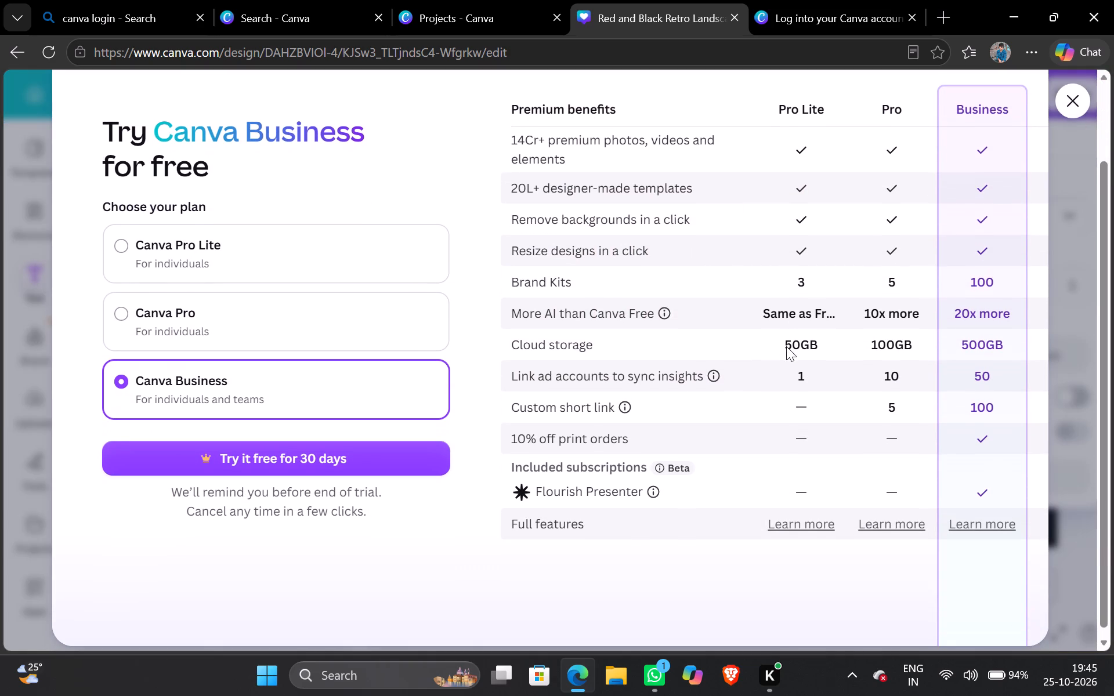
{"action": "scroll", "coordinate": [786, 346], "scroll_direction": "up", "scroll_amount": 1}
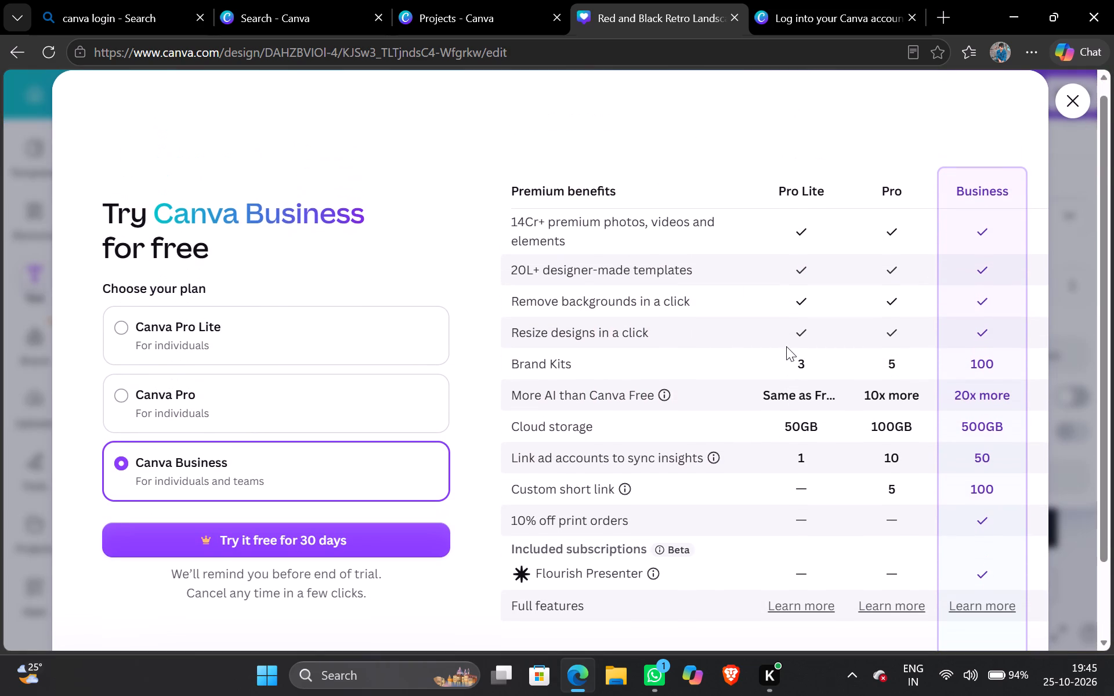
{"action": "scroll", "coordinate": [786, 346], "scroll_direction": "down", "scroll_amount": 2}
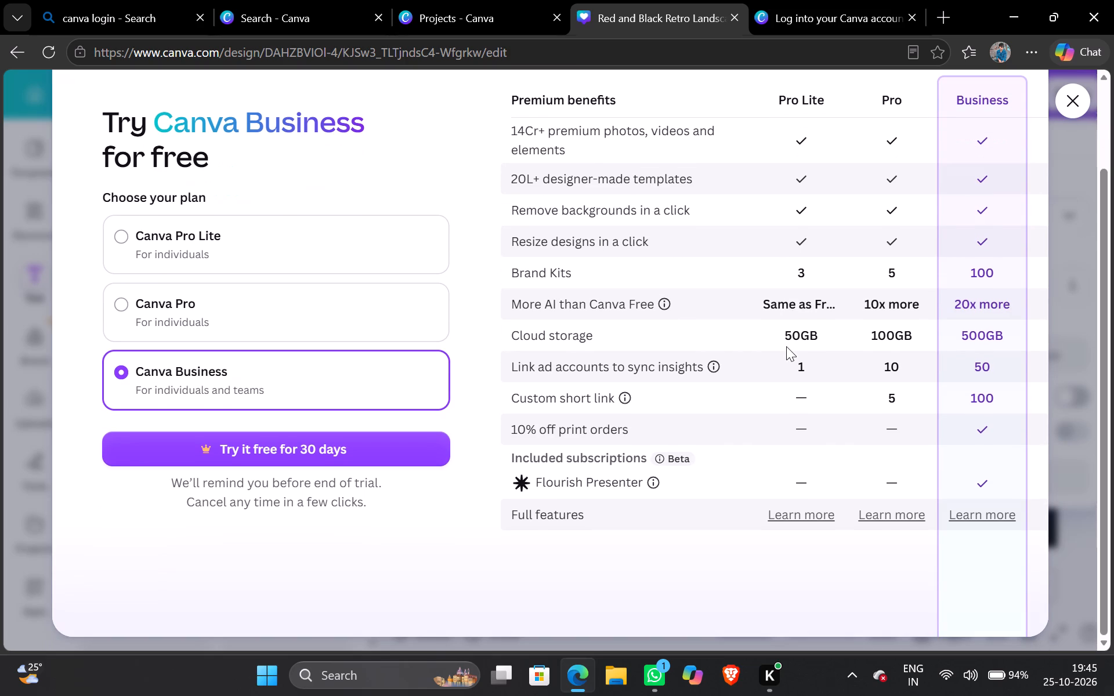
{"action": "left_click", "coordinate": [332, 312]}
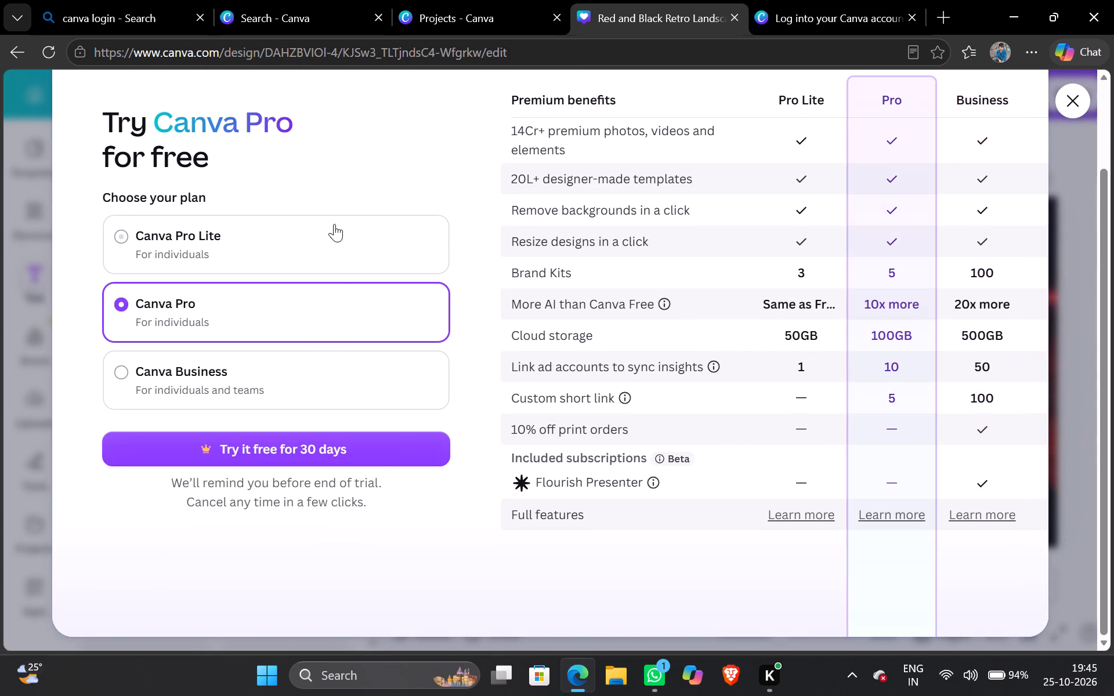
{"action": "left_click", "coordinate": [334, 224]}
{"action": "left_click_drag", "start_coordinate": [352, 302], "coordinate": [538, 368]}
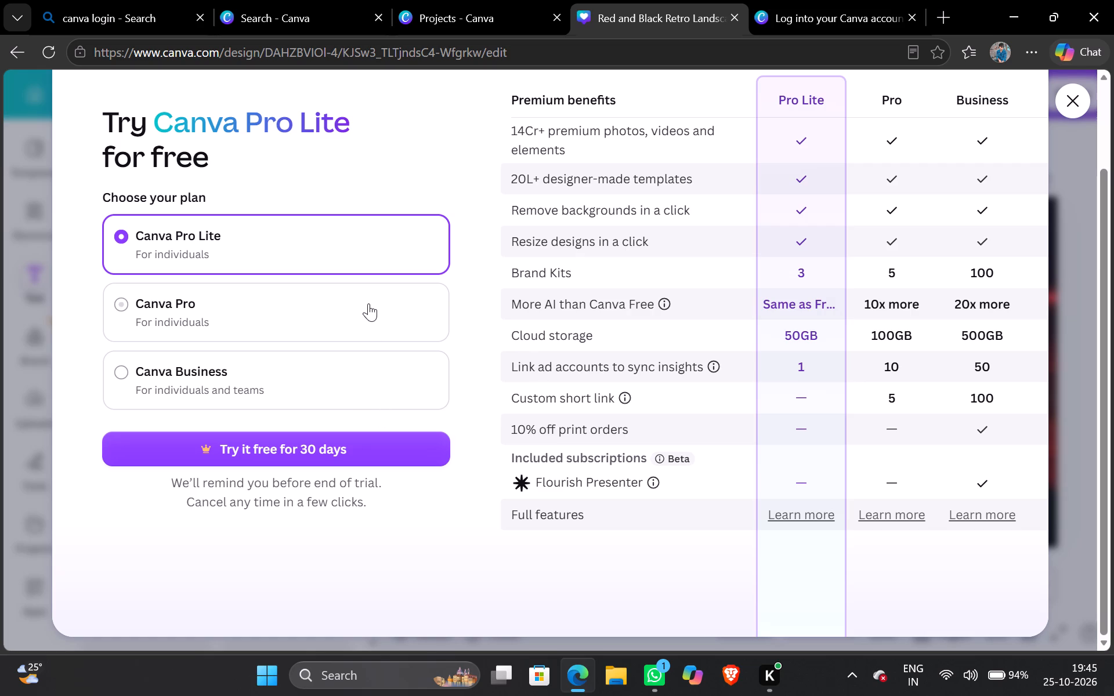
{"action": "left_click", "coordinate": [368, 303]}
{"action": "scroll", "coordinate": [368, 303], "scroll_direction": "right", "scroll_amount": 2}
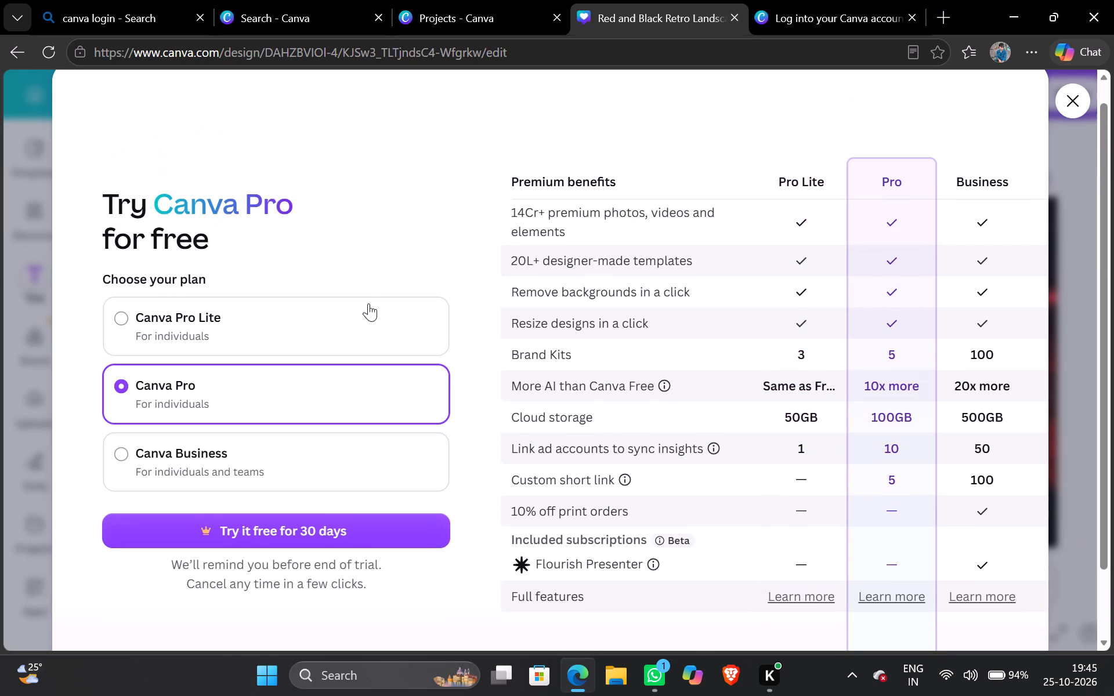
{"action": "scroll", "coordinate": [368, 303], "scroll_direction": "right", "scroll_amount": 1}
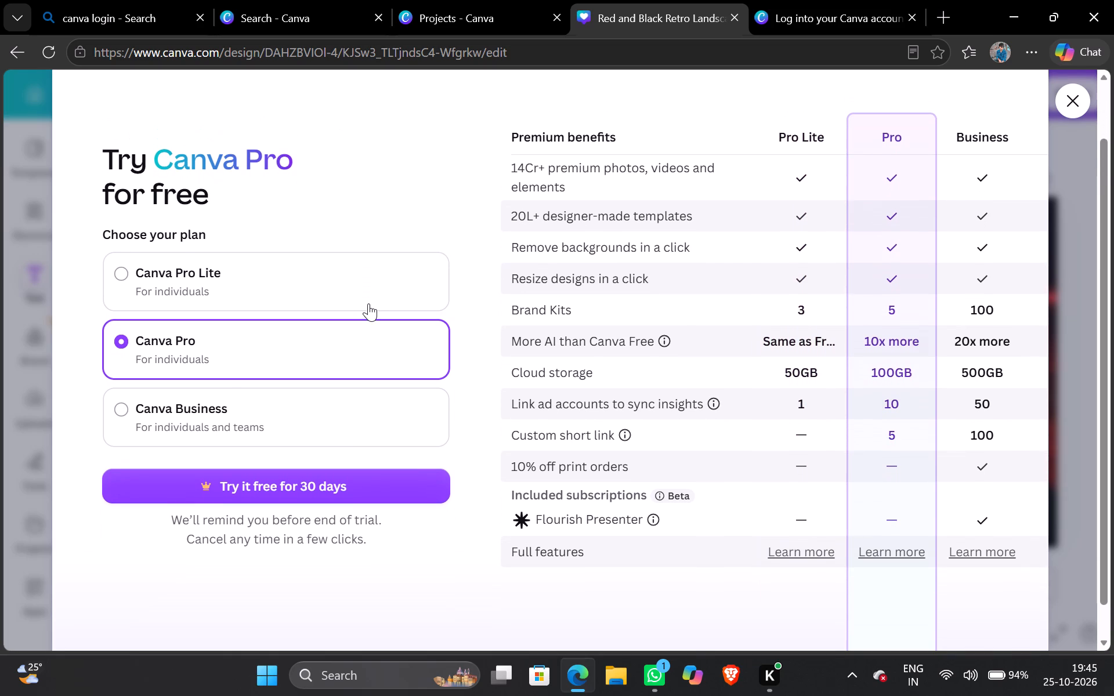
{"action": "scroll", "coordinate": [368, 303], "scroll_direction": "down", "scroll_amount": 3}
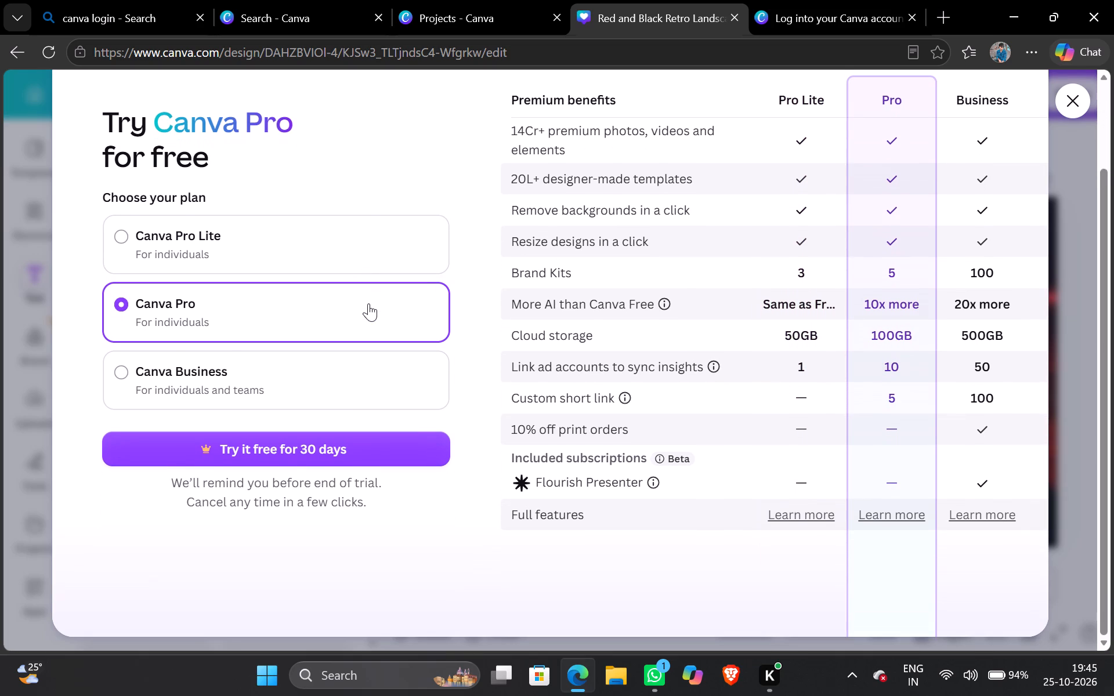
{"action": "scroll", "coordinate": [368, 303], "scroll_direction": "up", "scroll_amount": 3}
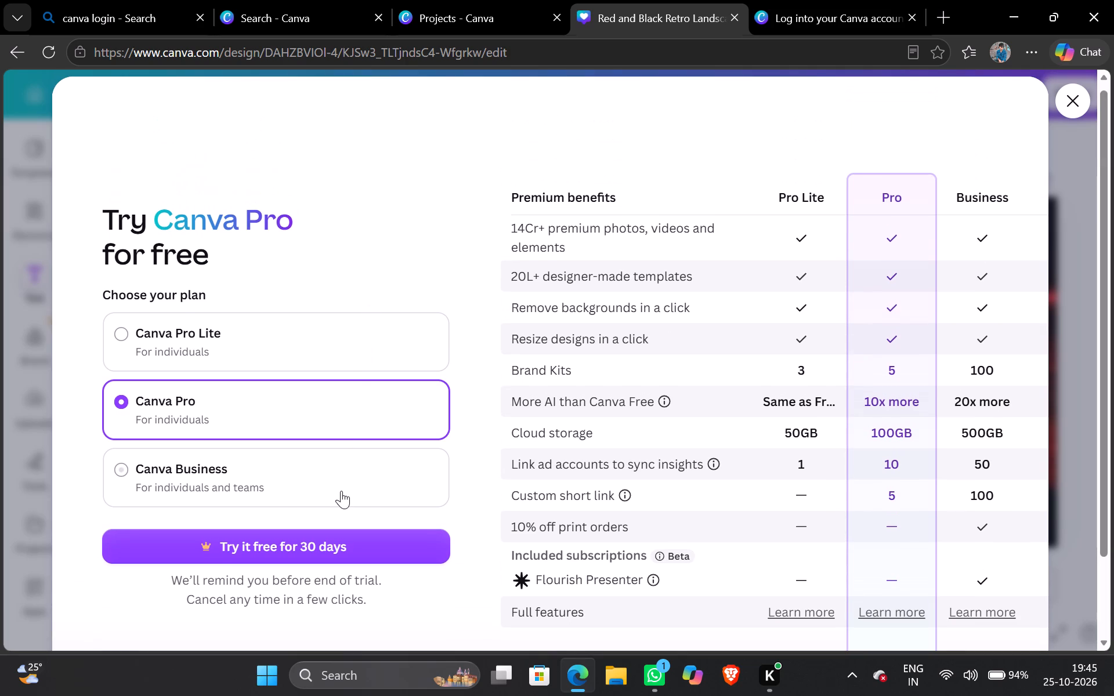
{"action": "left_click", "coordinate": [341, 491]}
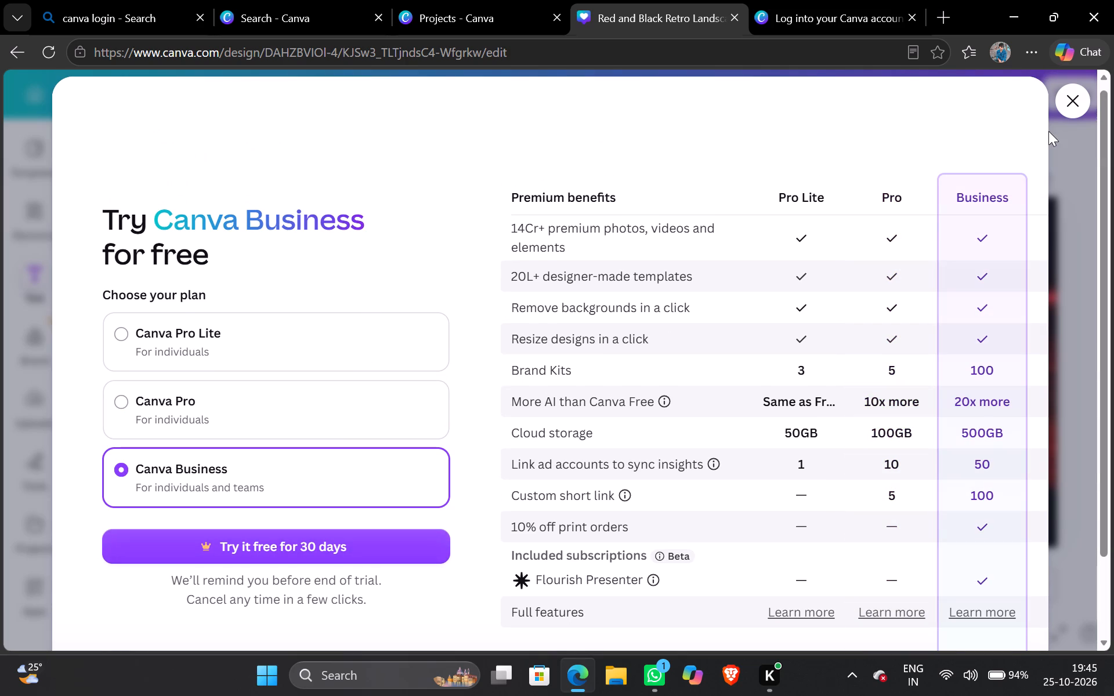
{"action": "left_click", "coordinate": [1065, 94]}
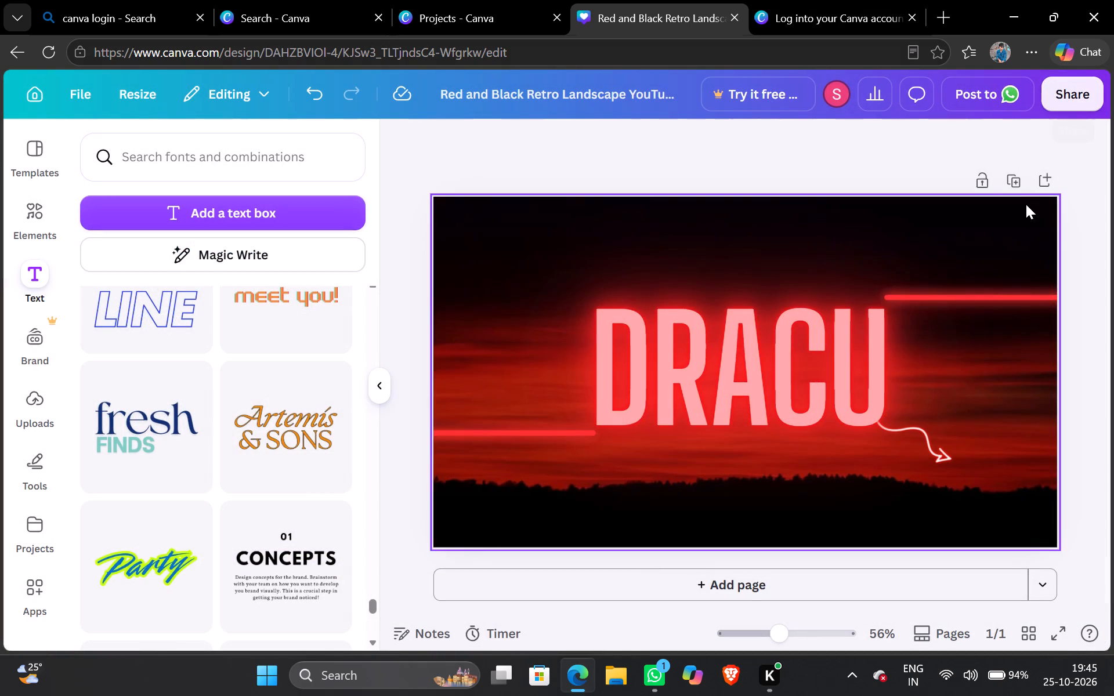
Download the design as a PDF with the Digital preset.
{"action": "left_click", "coordinate": [1068, 86]}
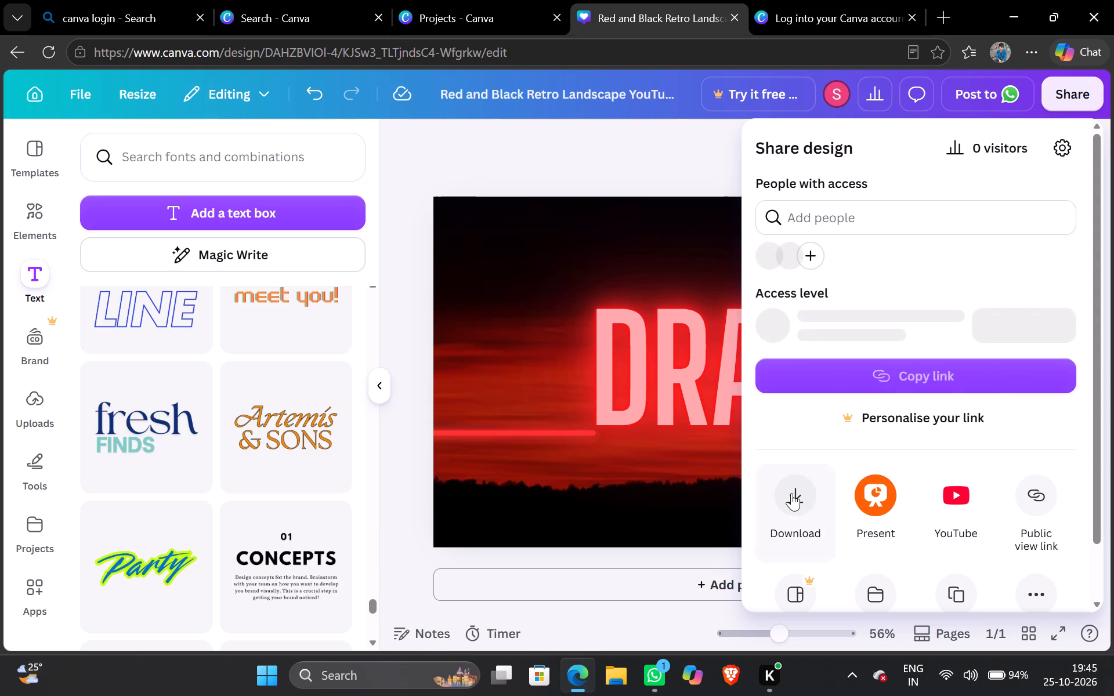
{"action": "left_click", "coordinate": [800, 506]}
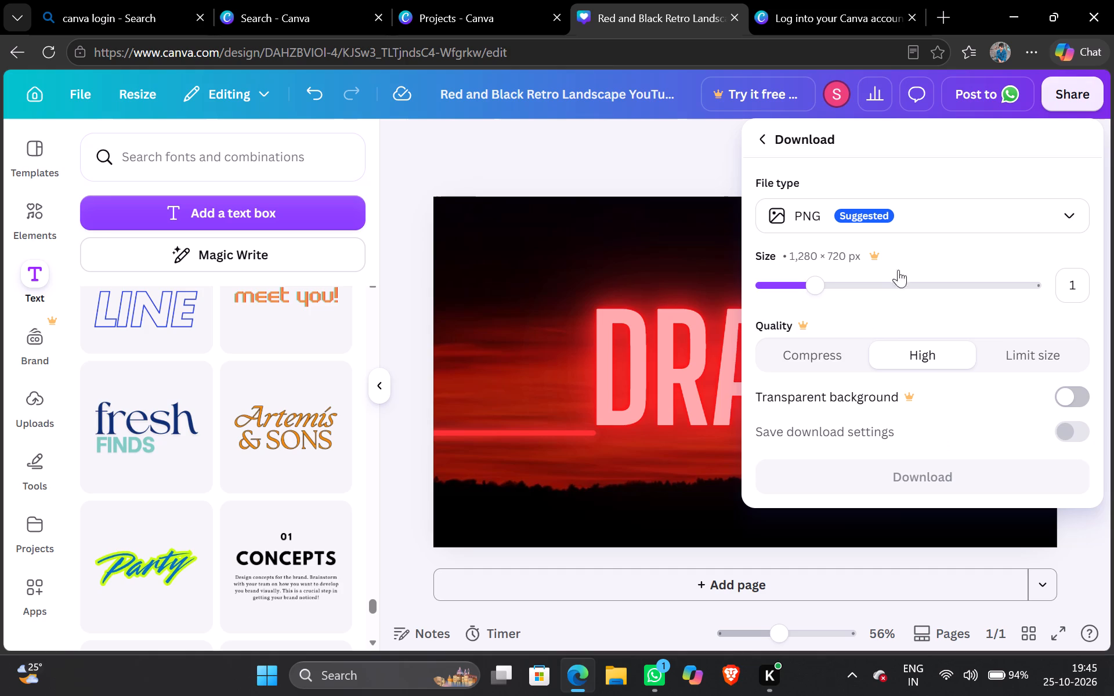
{"action": "left_click", "coordinate": [859, 201]}
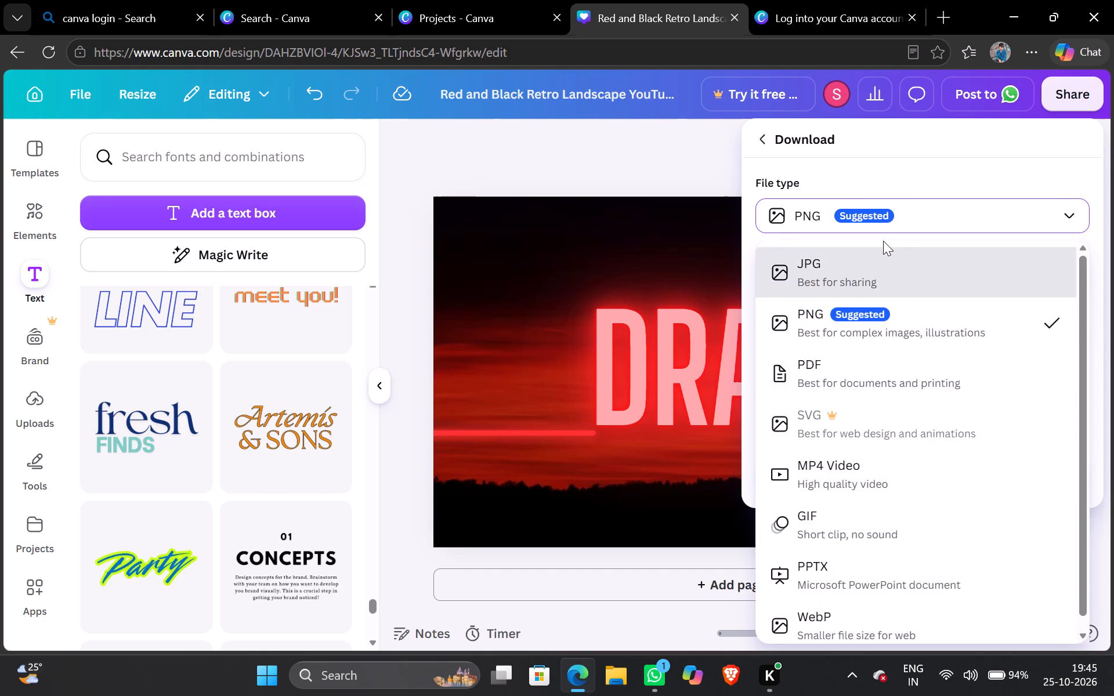
{"action": "left_click", "coordinate": [904, 389]}
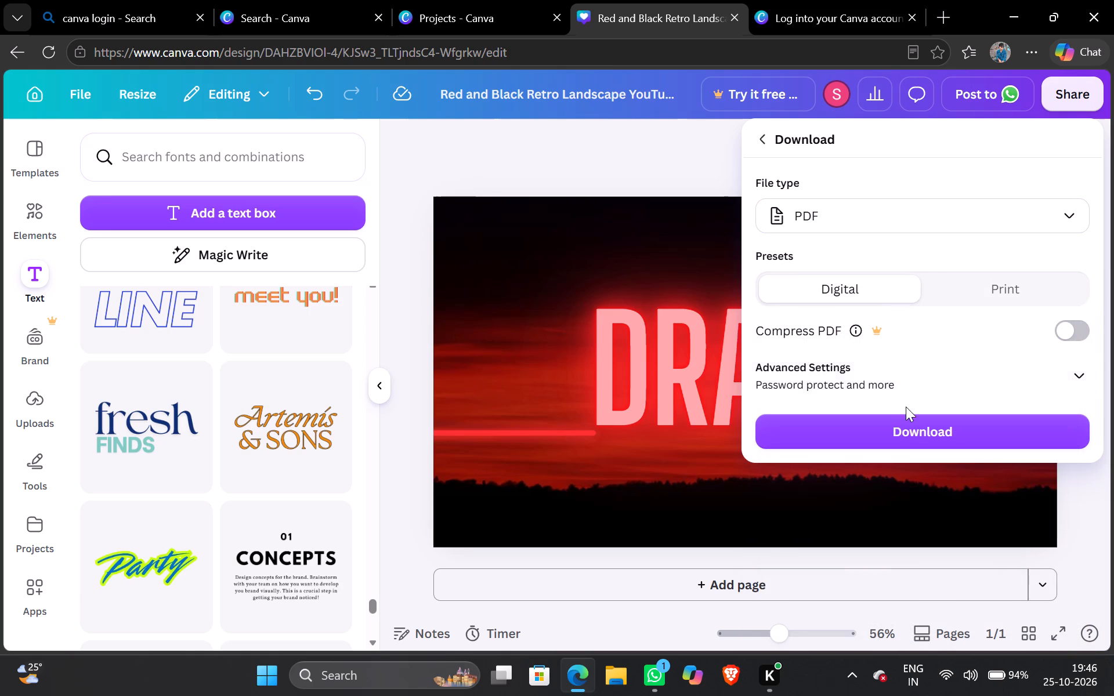
{"action": "left_click", "coordinate": [950, 211]}
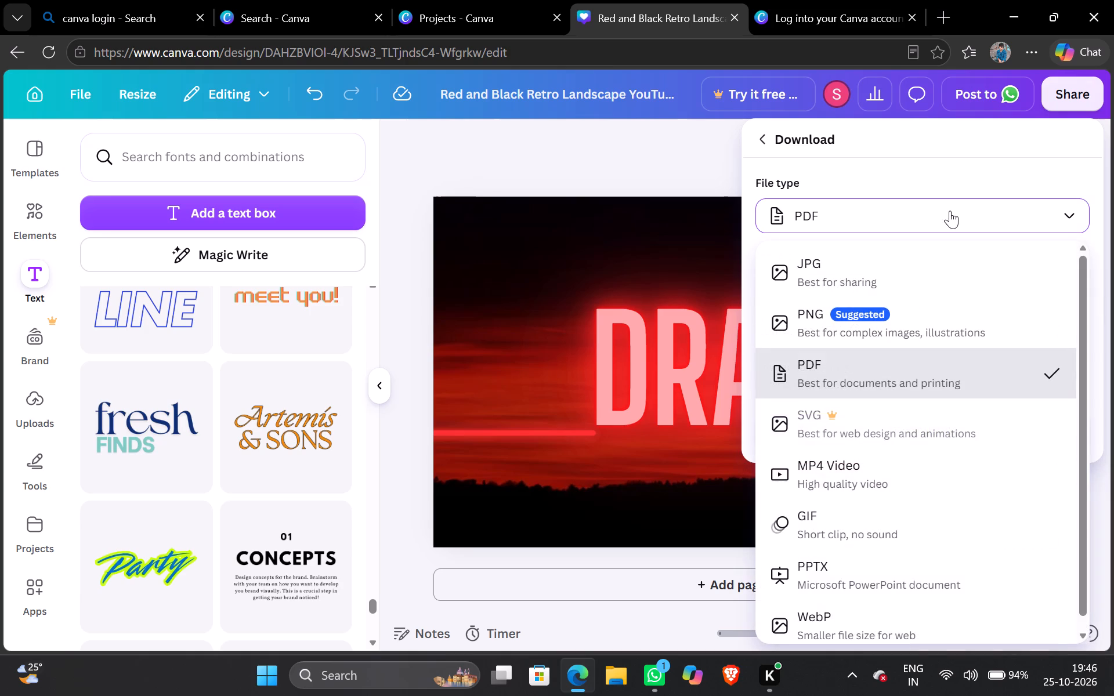
{"action": "left_click", "coordinate": [950, 211]}
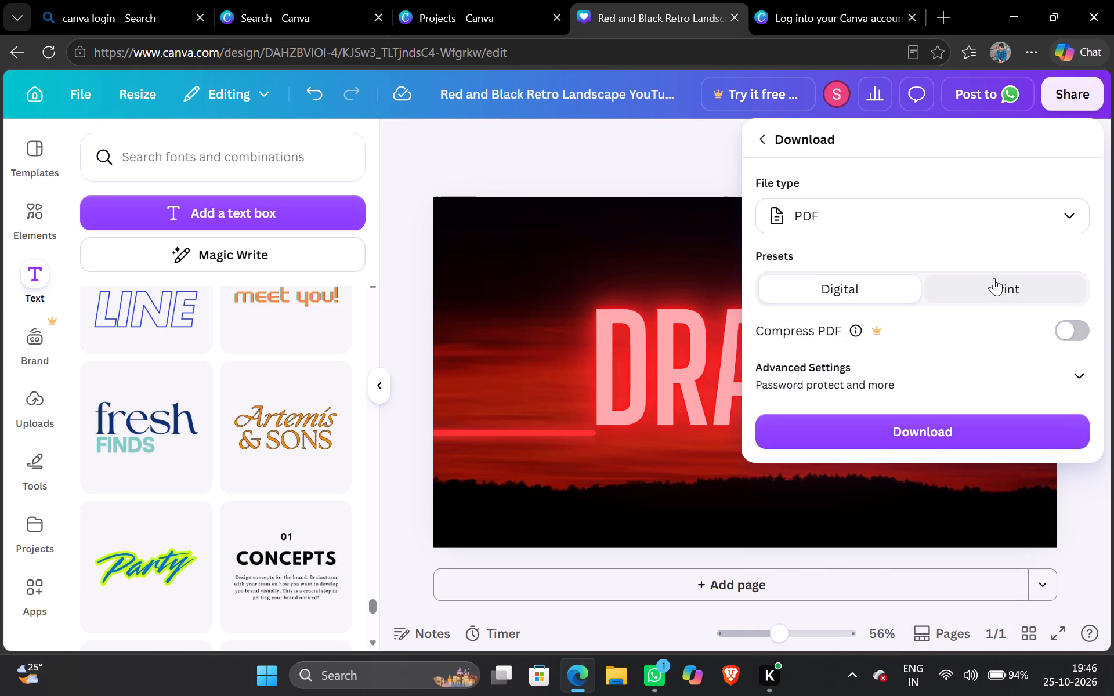
{"action": "left_click", "coordinate": [929, 433]}
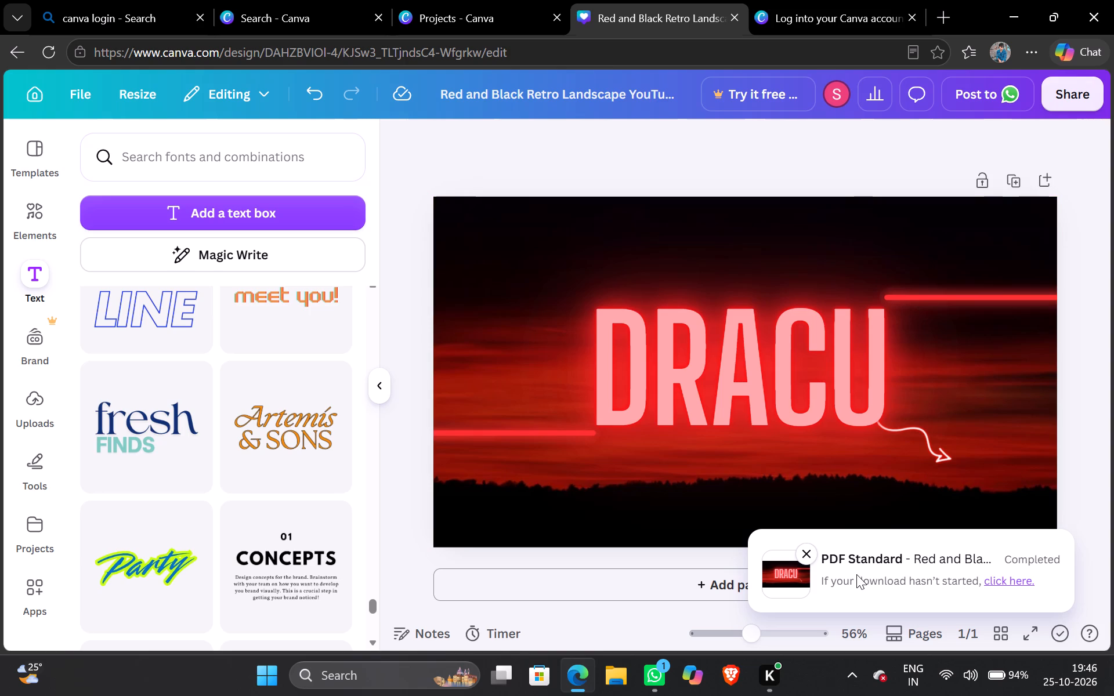
Open the downloaded PDF of the thumbnail background and look over its page.
{"action": "left_click", "coordinate": [852, 574]}
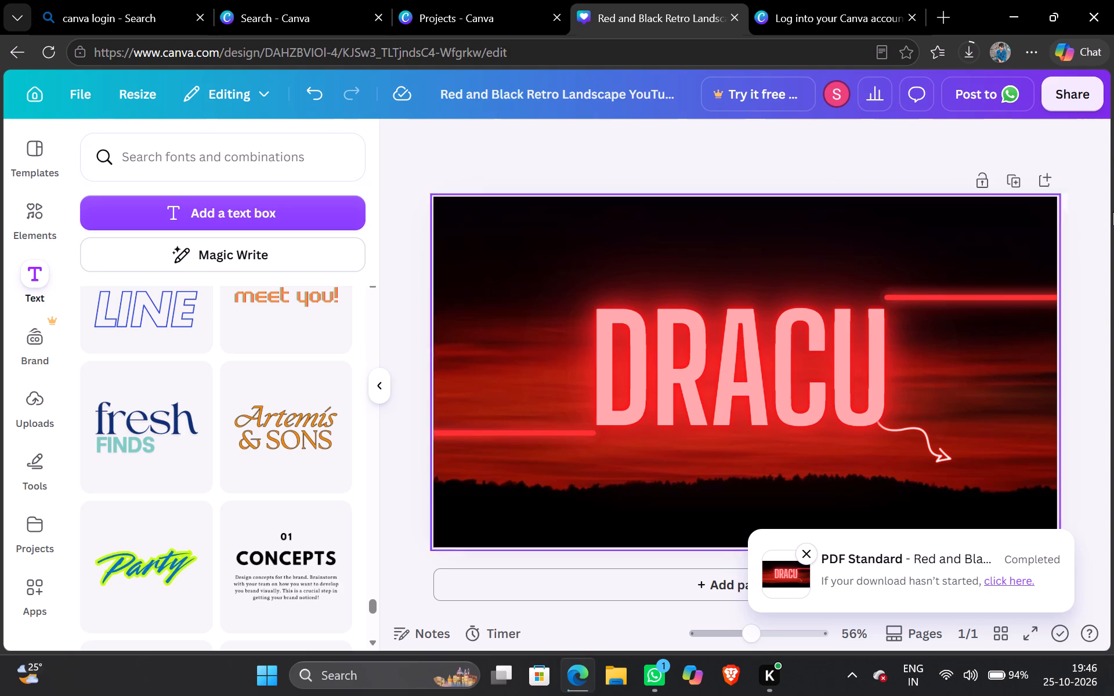
{"action": "left_click", "coordinate": [970, 52]}
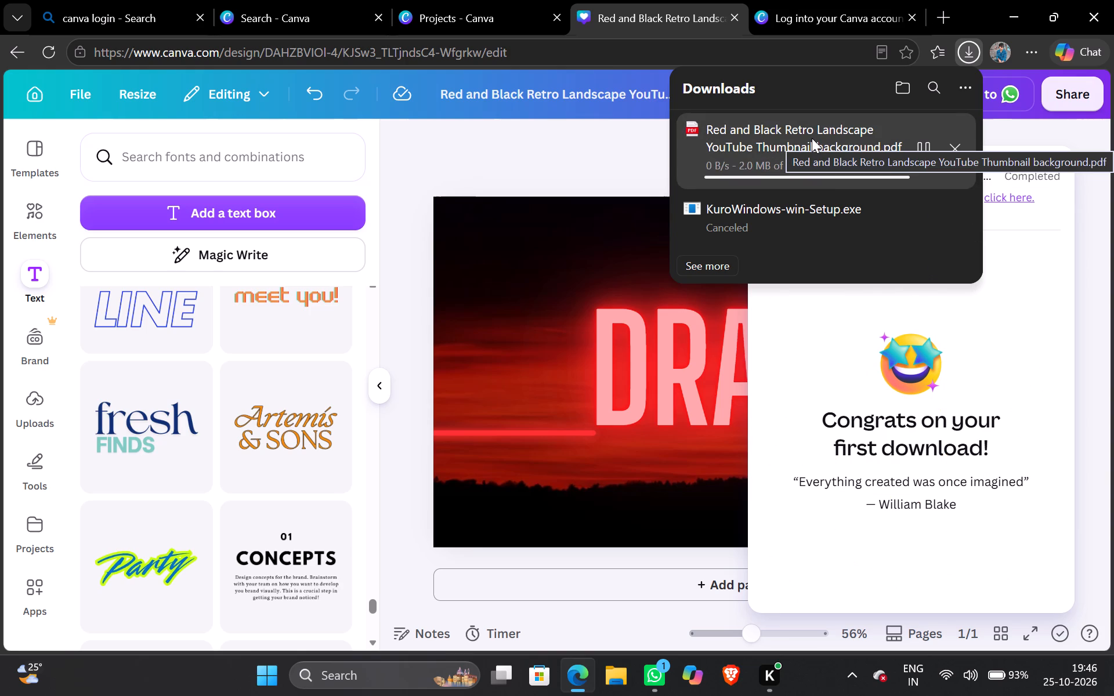
{"action": "left_click", "coordinate": [768, 143]}
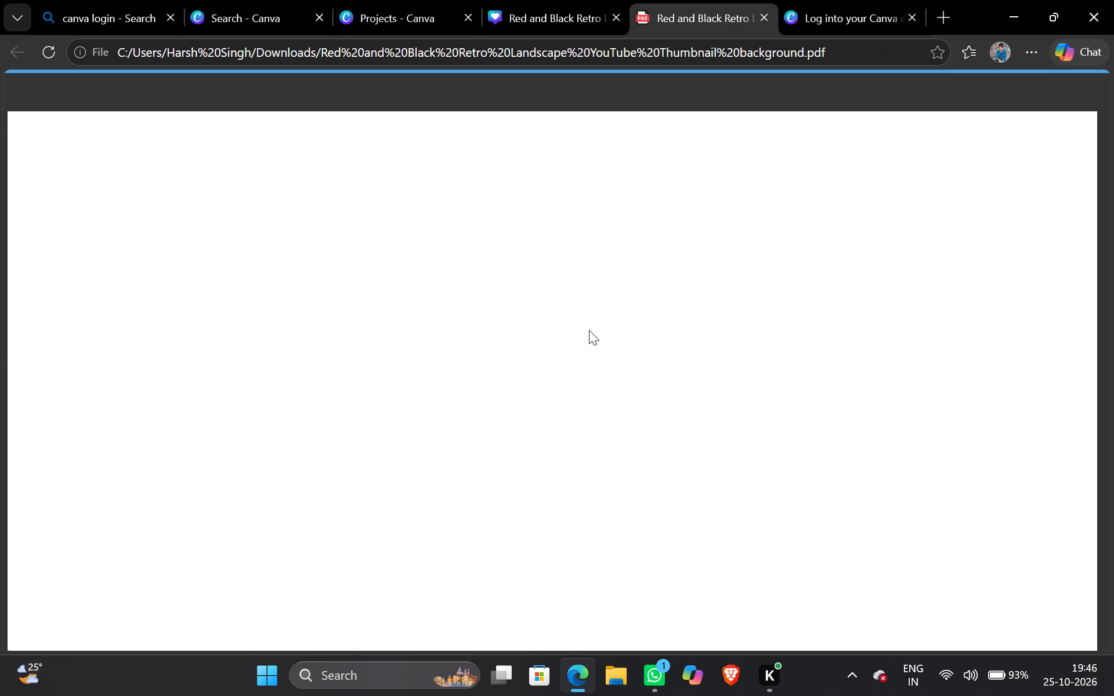
{"action": "scroll", "coordinate": [610, 420], "scroll_direction": "down", "scroll_amount": 1}
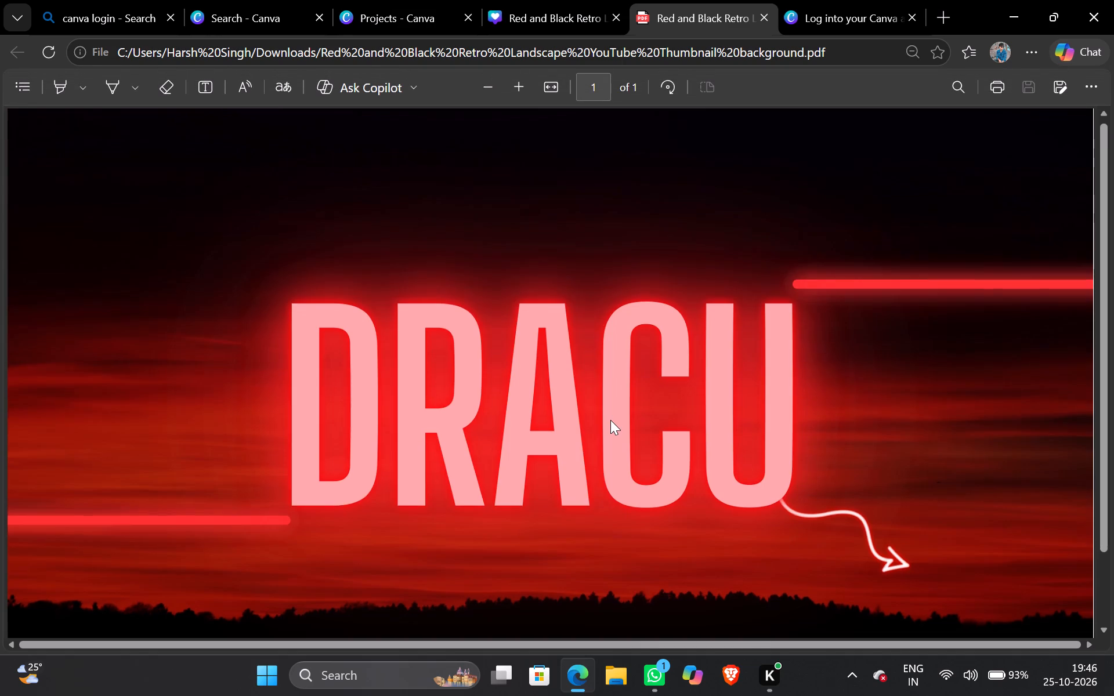
{"action": "scroll", "coordinate": [610, 420], "scroll_direction": "down", "scroll_amount": 2}
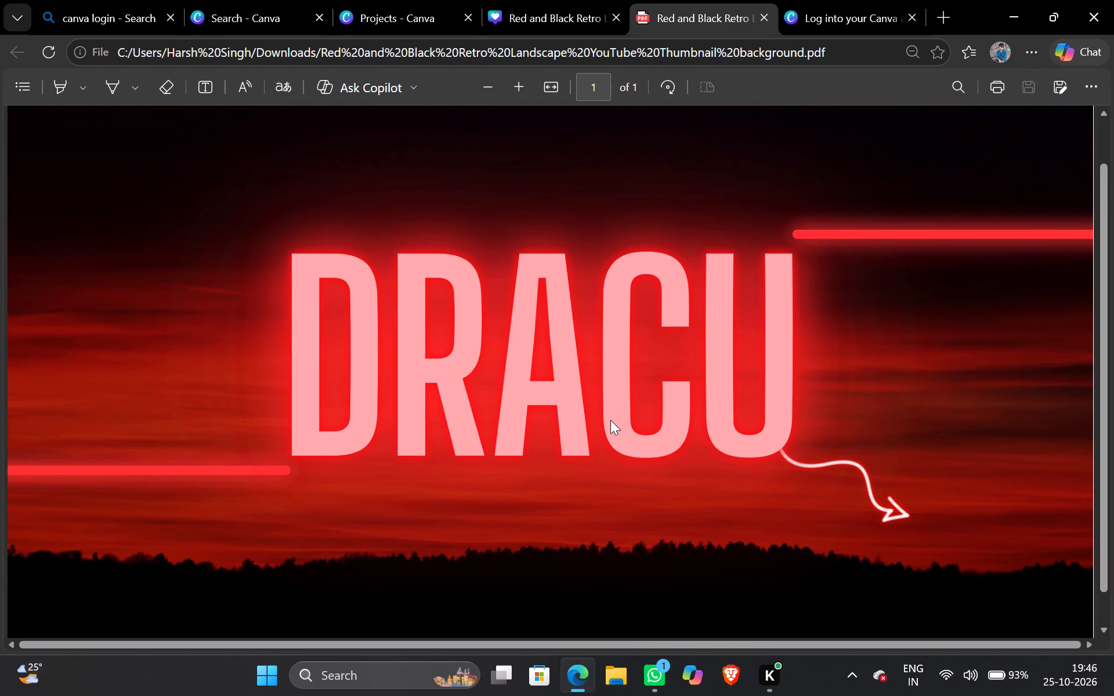
{"action": "scroll", "coordinate": [610, 420], "scroll_direction": "right", "scroll_amount": 1}
{"action": "scroll", "coordinate": [610, 420], "scroll_direction": "down", "scroll_amount": 3}
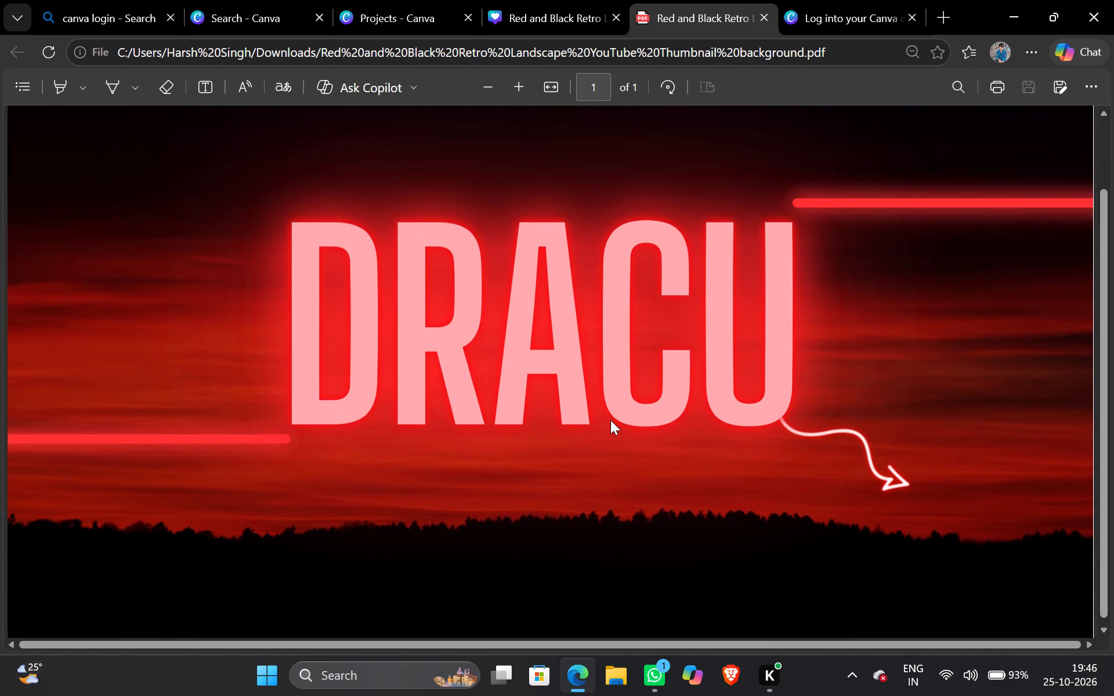
{"action": "scroll", "coordinate": [610, 420], "scroll_direction": "down", "scroll_amount": 1}
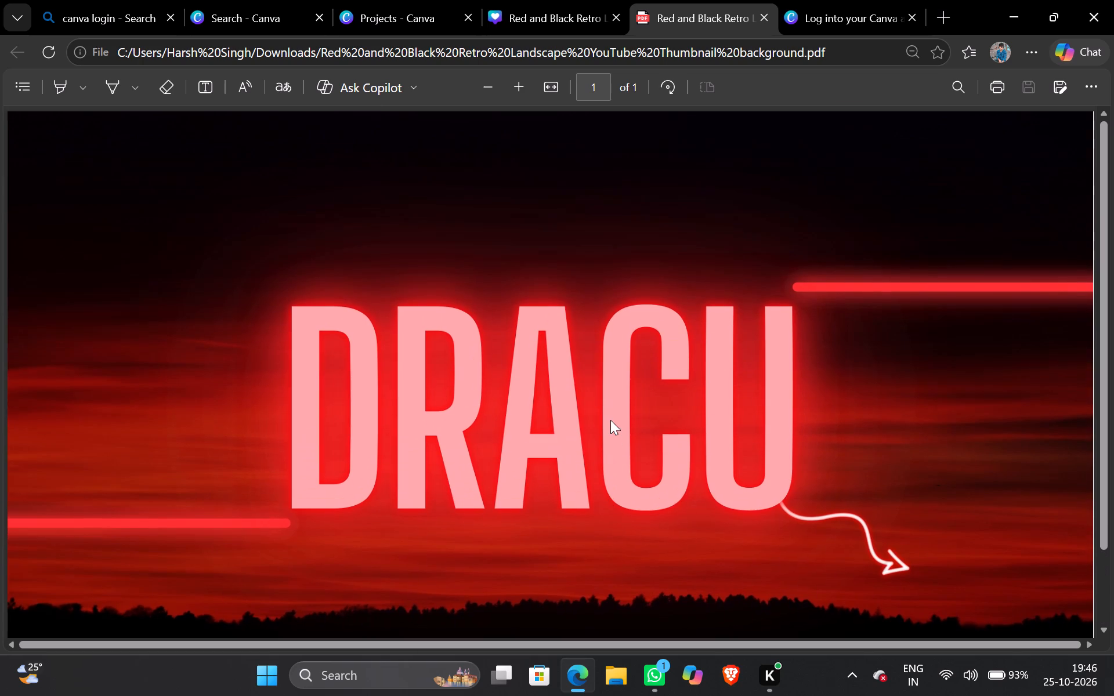
{"action": "scroll", "coordinate": [610, 420], "scroll_direction": "down", "scroll_amount": 1}
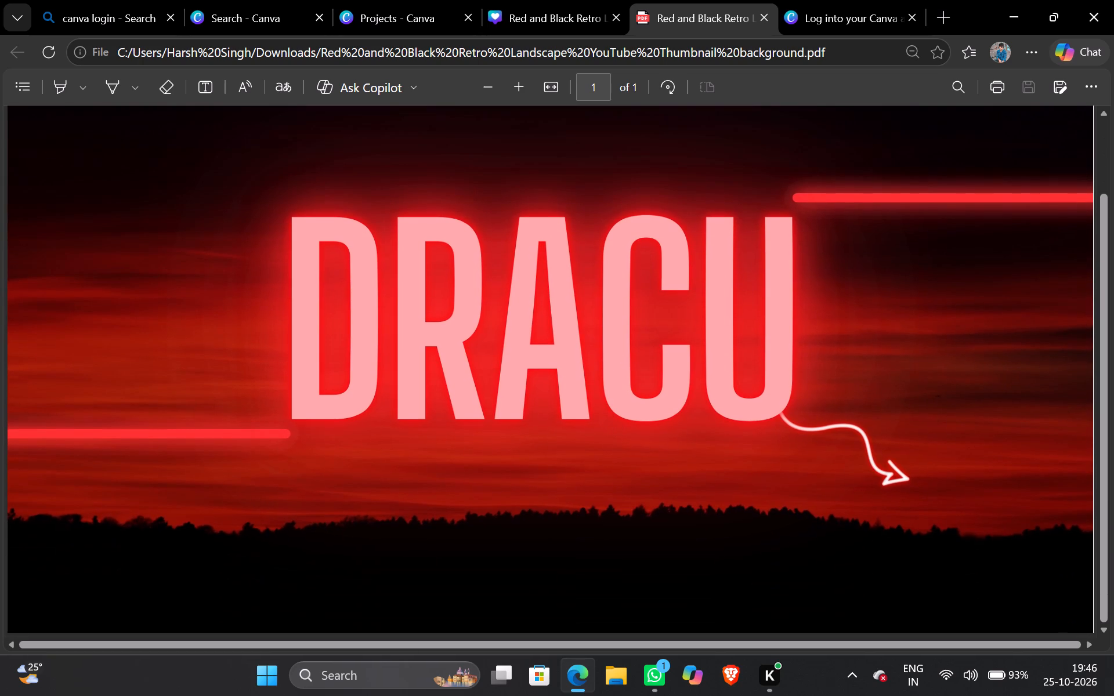
{"action": "scroll", "coordinate": [609, 423], "scroll_direction": "up", "scroll_amount": 3}
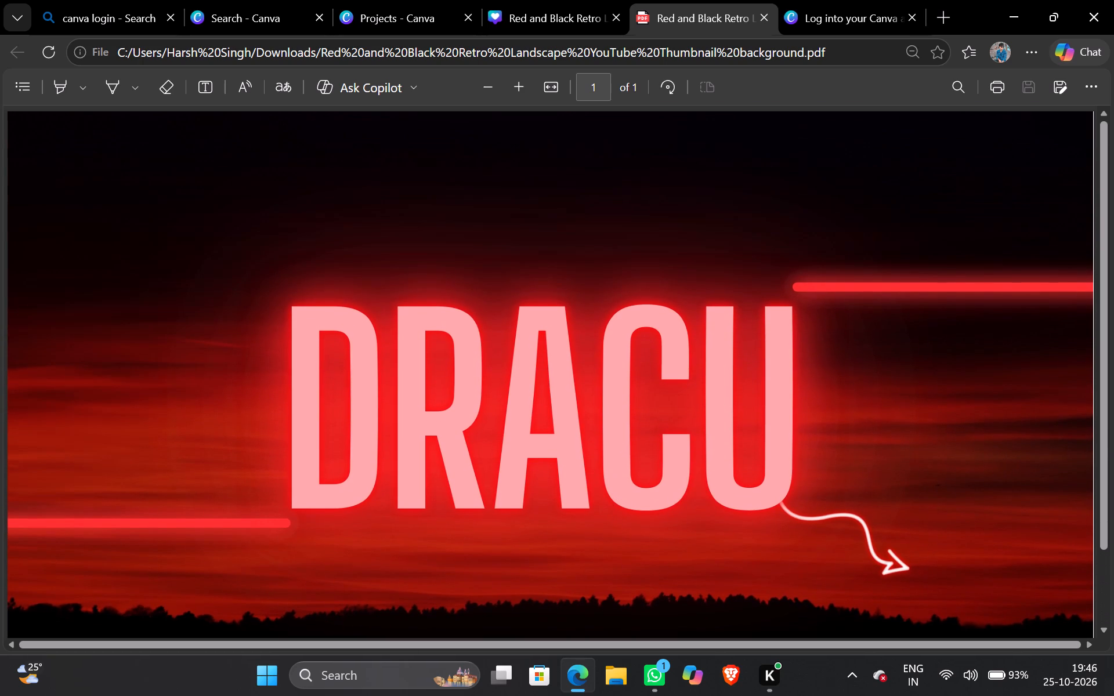
{"action": "left_click", "coordinate": [1090, 83]}
{"action": "left_click", "coordinate": [1090, 83]}
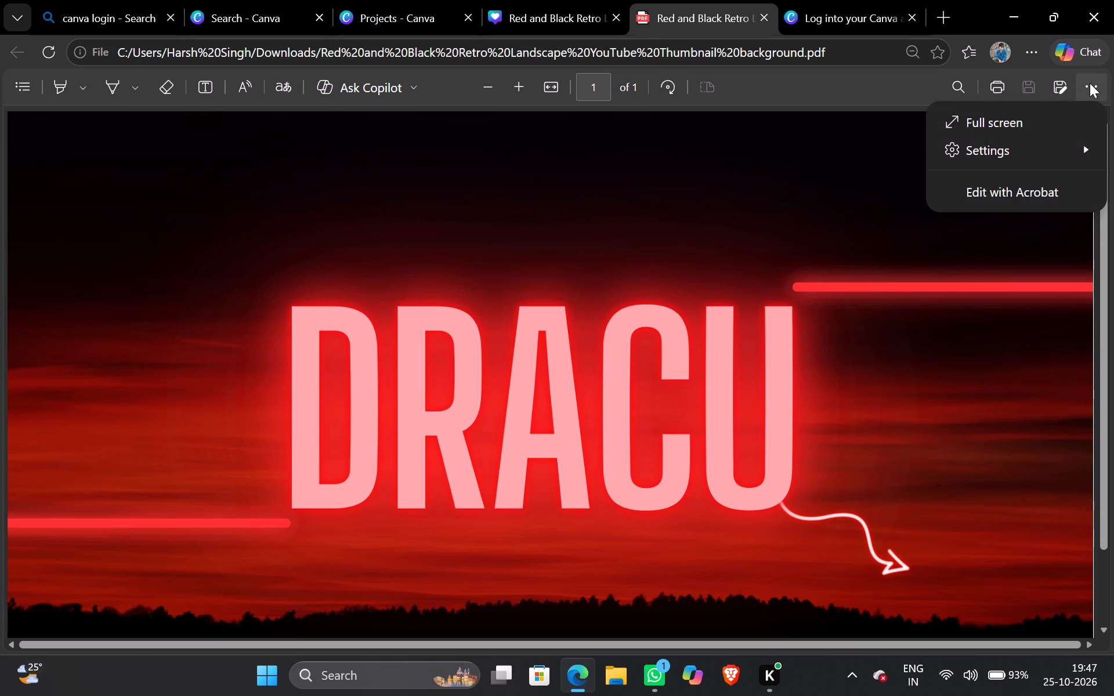
{"action": "left_click", "coordinate": [1052, 127]}
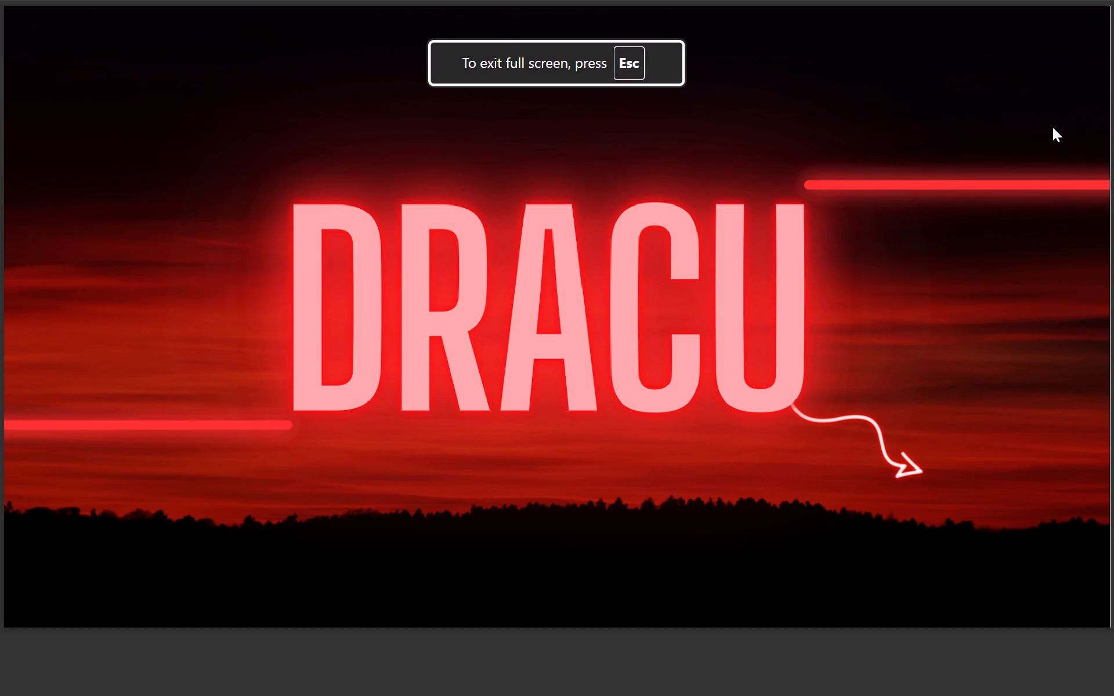